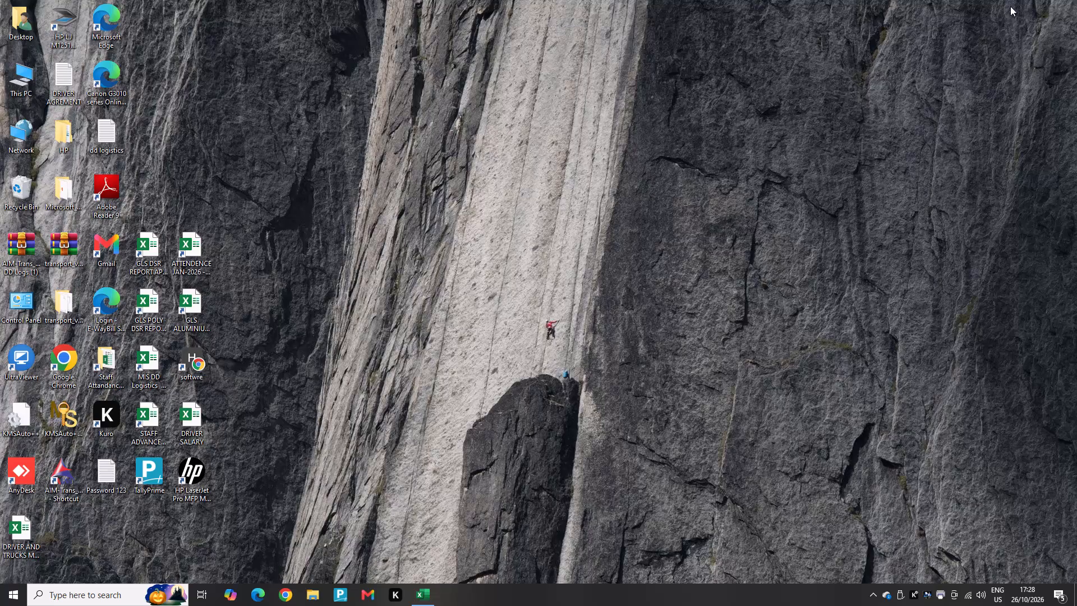
# Open the STAFF ADVANCE&SALARY MANGMENT workbook from the desktop and go to the ANIL sheet.
pyautogui.tripleClick(141, 424)
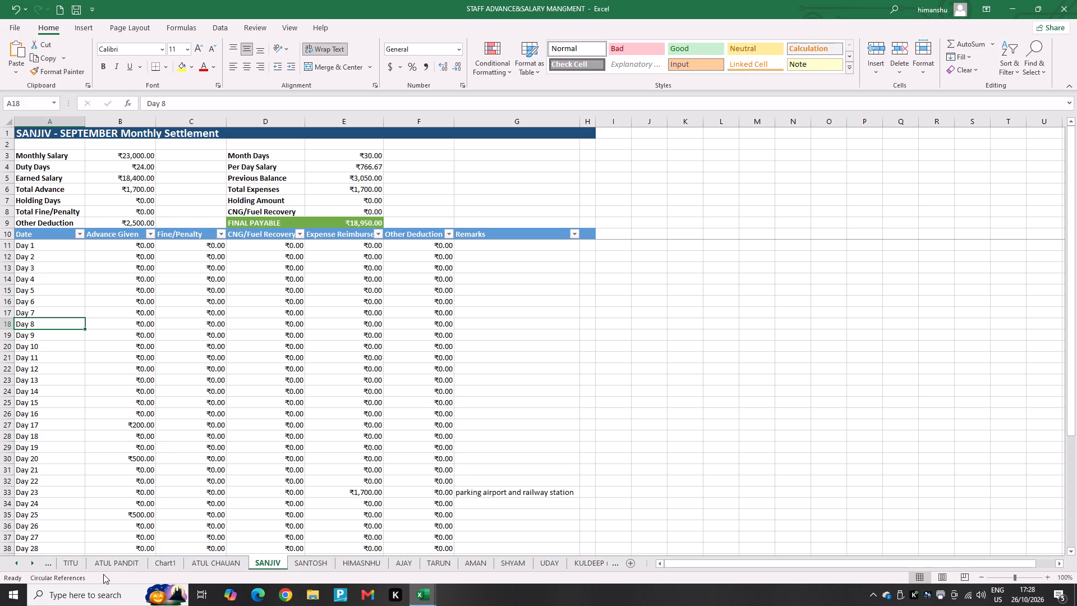
pyautogui.click(127, 562)
pyautogui.click(223, 560)
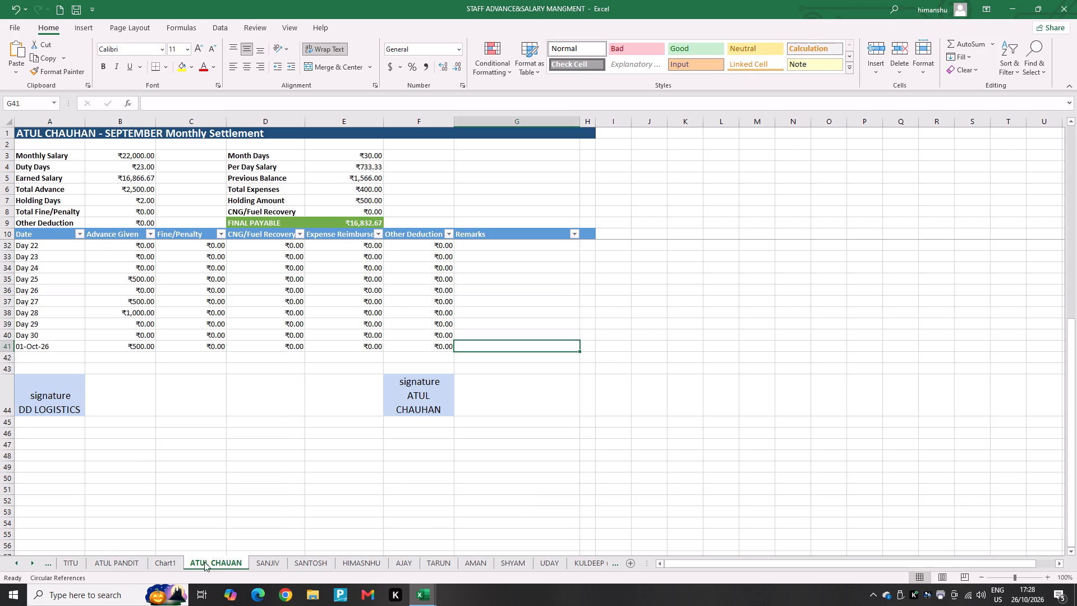
pyautogui.tripleClick(23, 564)
pyautogui.click(143, 564)
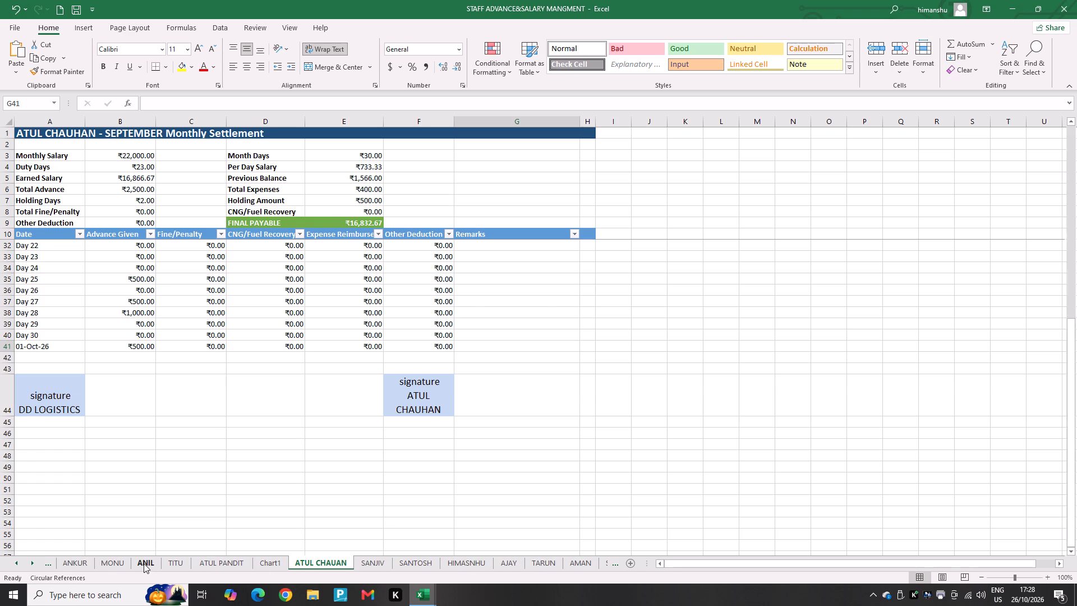
pyautogui.scroll(2, 256, 377)
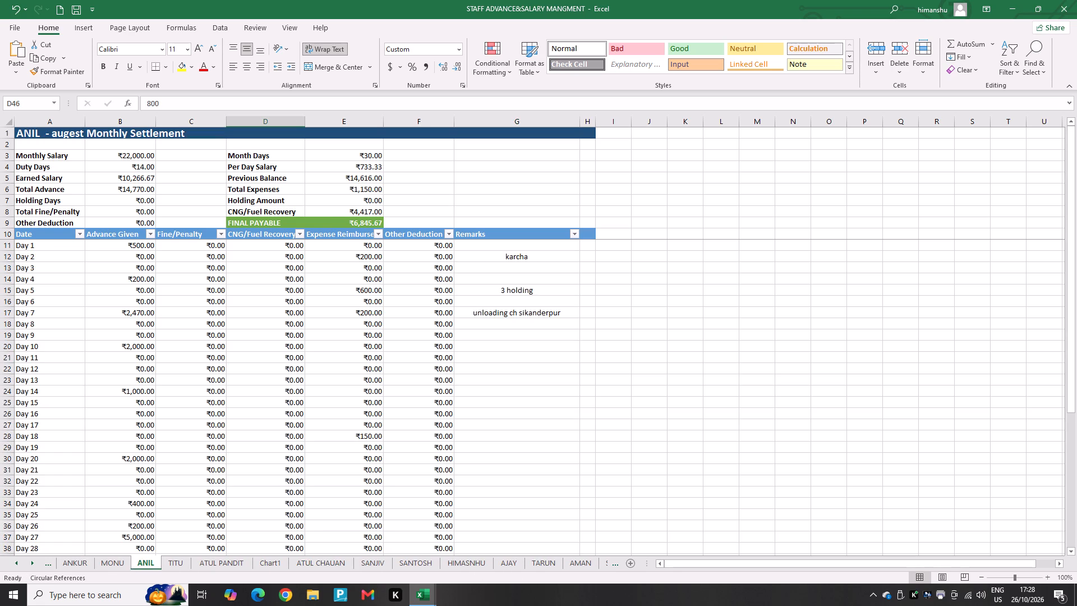
# In the 01-Sep row, enter a CNG/Fuel Recovery of 1500 with the remark "cng 4402".
pyautogui.scroll(-4, 206, 346)
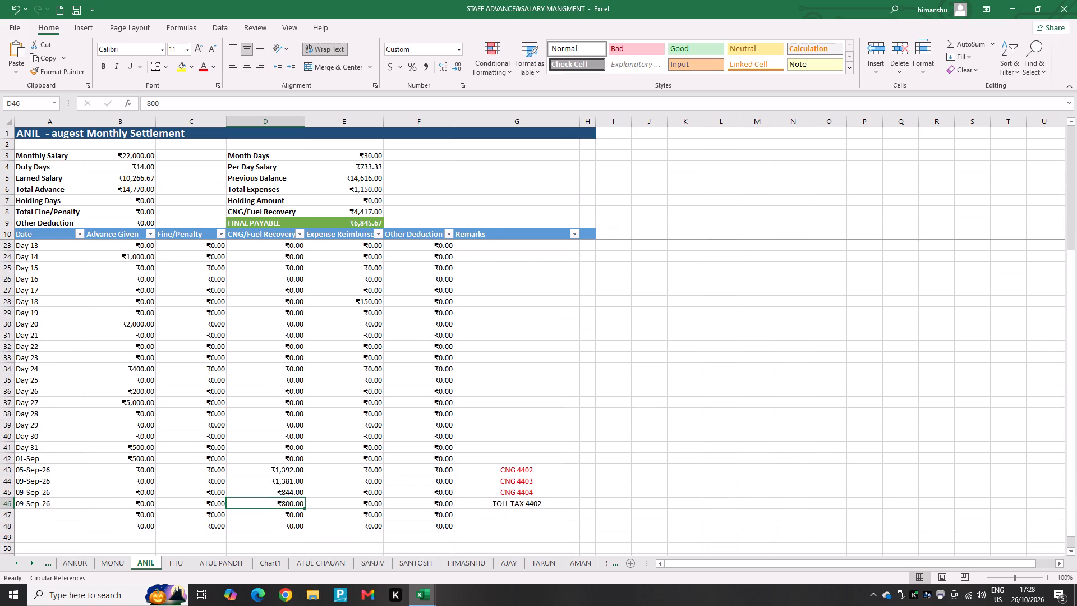
pyautogui.click(284, 450)
pyautogui.click(277, 457)
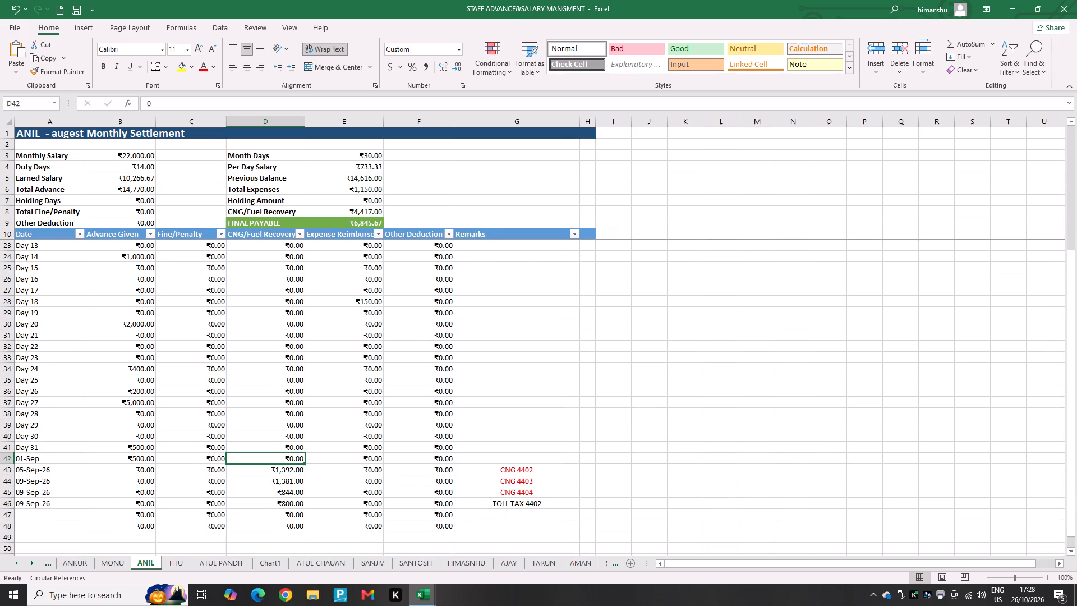
pyautogui.write('1500')
pyautogui.press('Right')
pyautogui.press('Right')
pyautogui.press('Right')
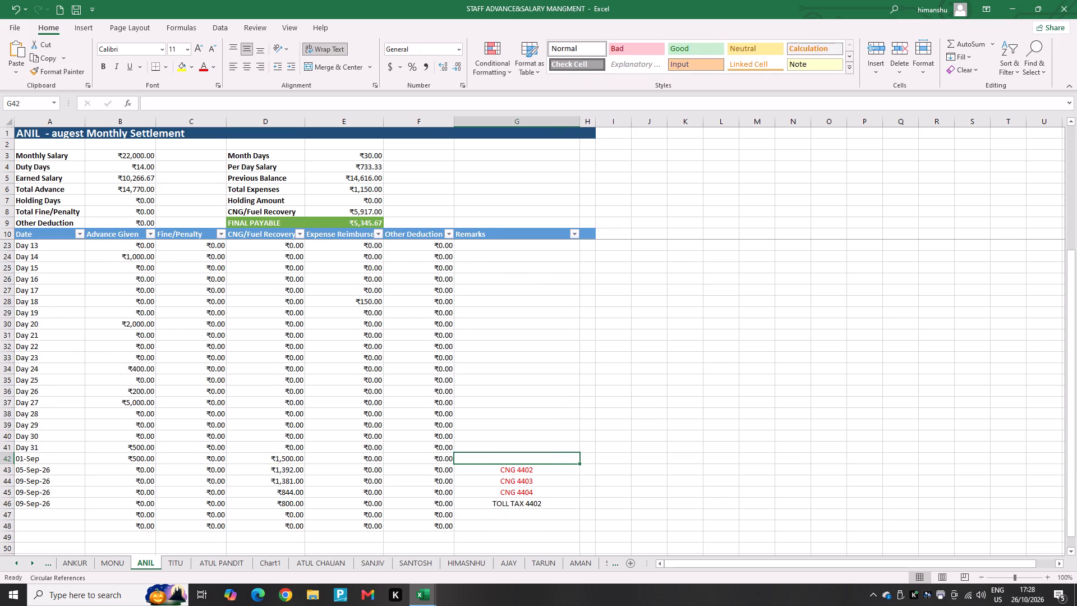
pyautogui.write('cng')
pyautogui.press('space')
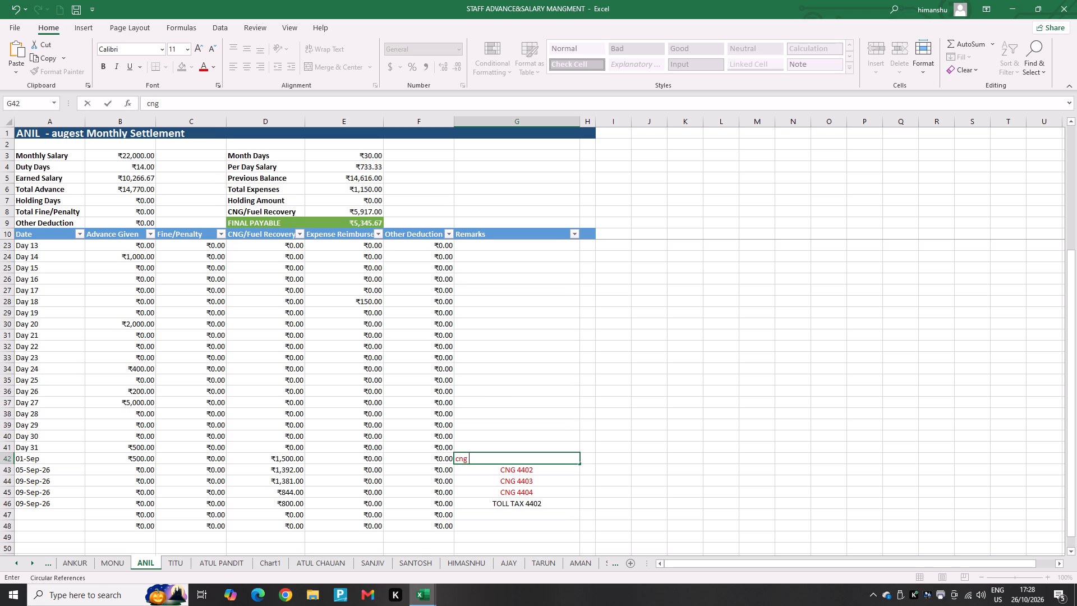
pyautogui.write('4402')
pyautogui.press('Return')
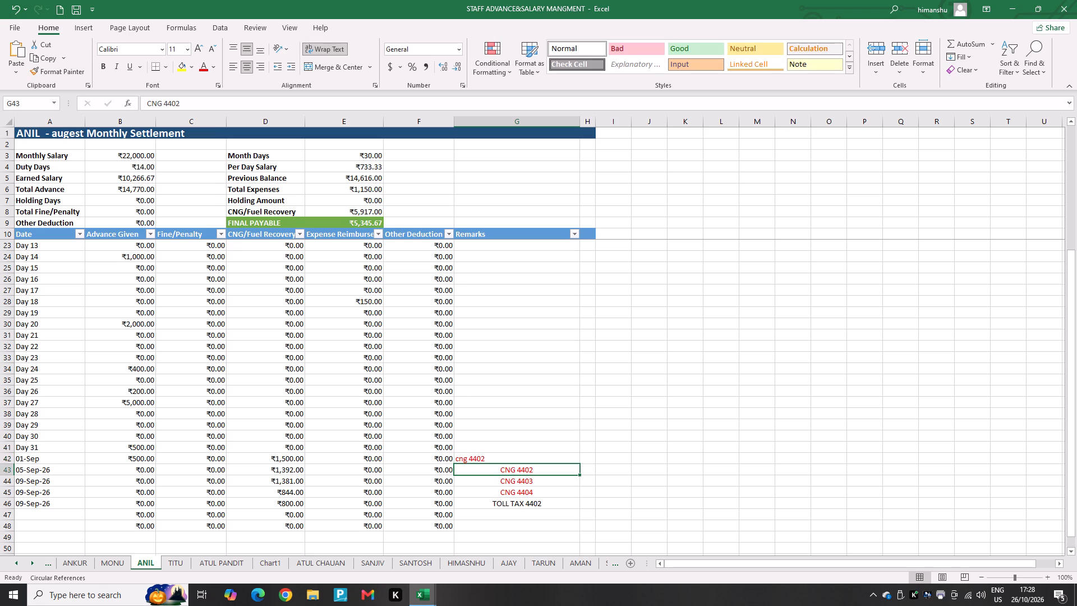
# Correct the remarks of the first two 09-Sep-26 rows, G44 and G45, to CNG 4402.
pyautogui.doubleClick(556, 483)
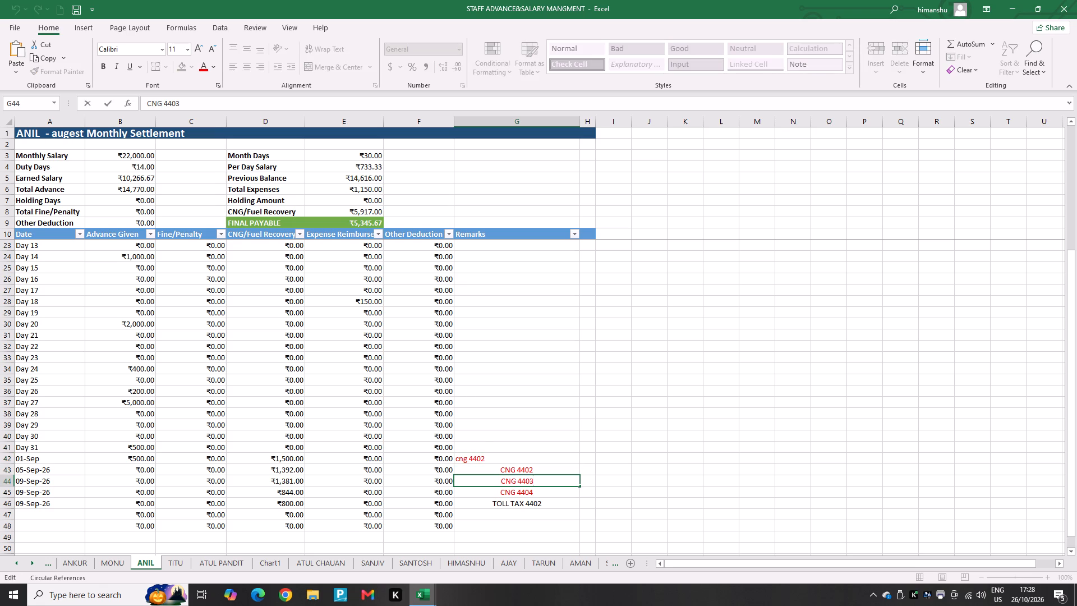
pyautogui.press('BackSpace')
pyautogui.press('2')
pyautogui.press('Return')
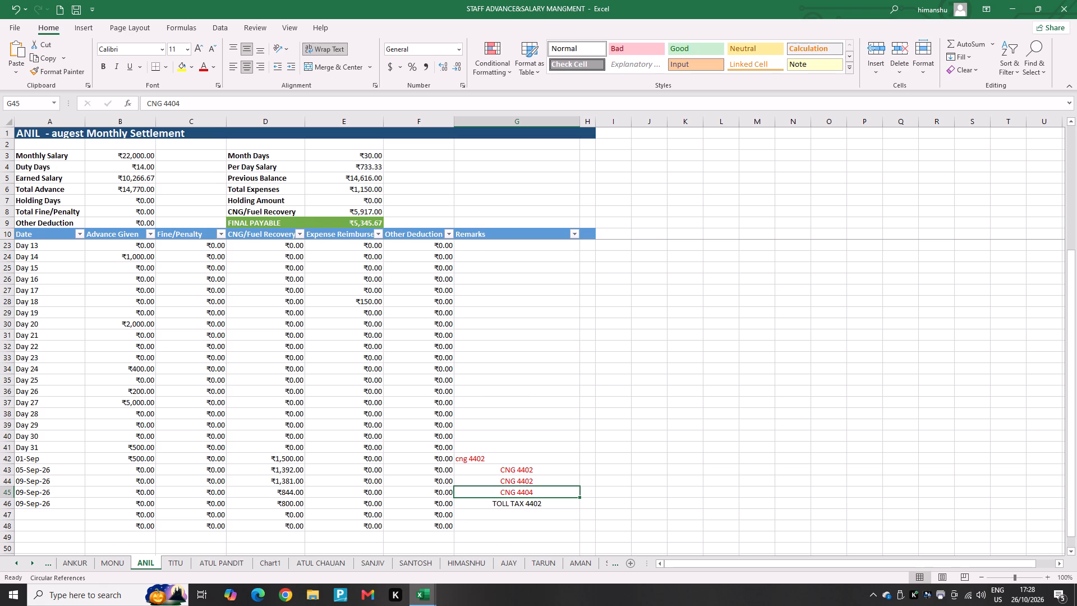
pyautogui.doubleClick(546, 493)
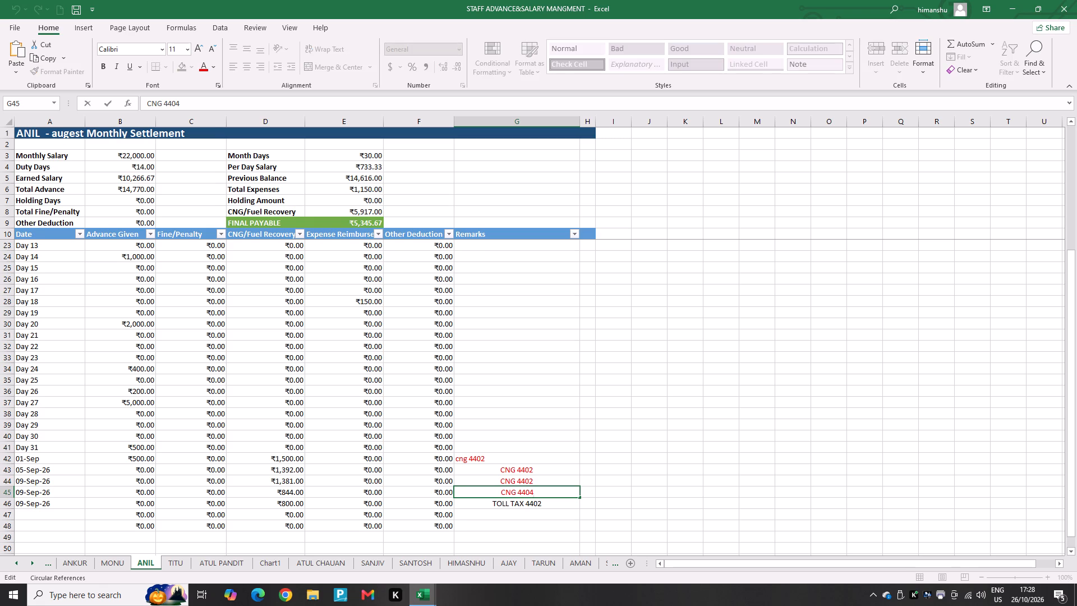
pyautogui.press('BackSpace')
pyautogui.press('2')
pyautogui.press('Return')
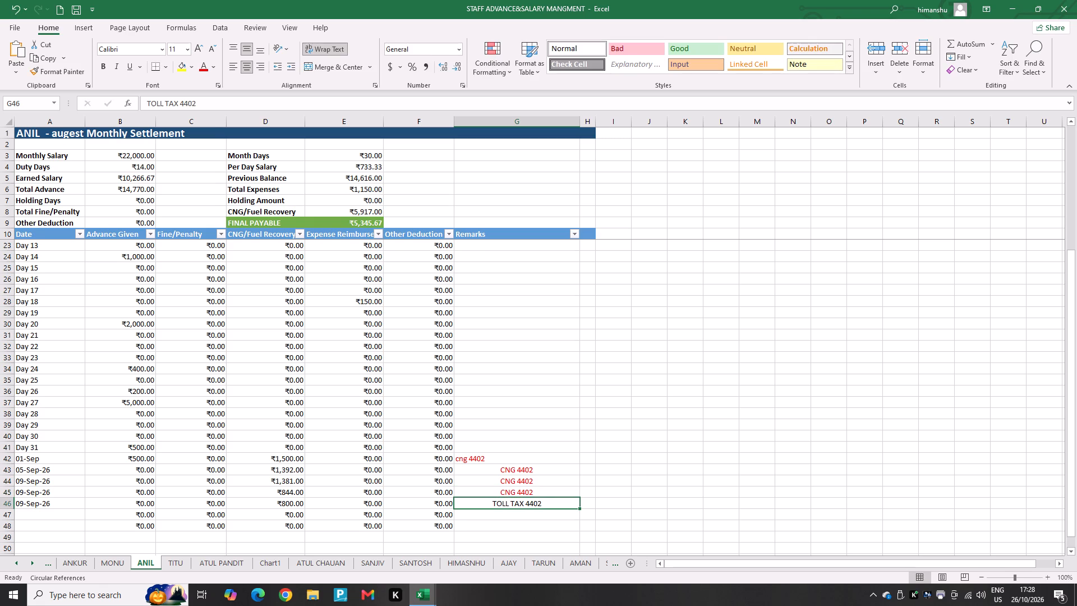
# Centre the "cng 4402" remark horizontally in the 01-Sep row.
pyautogui.click(508, 461)
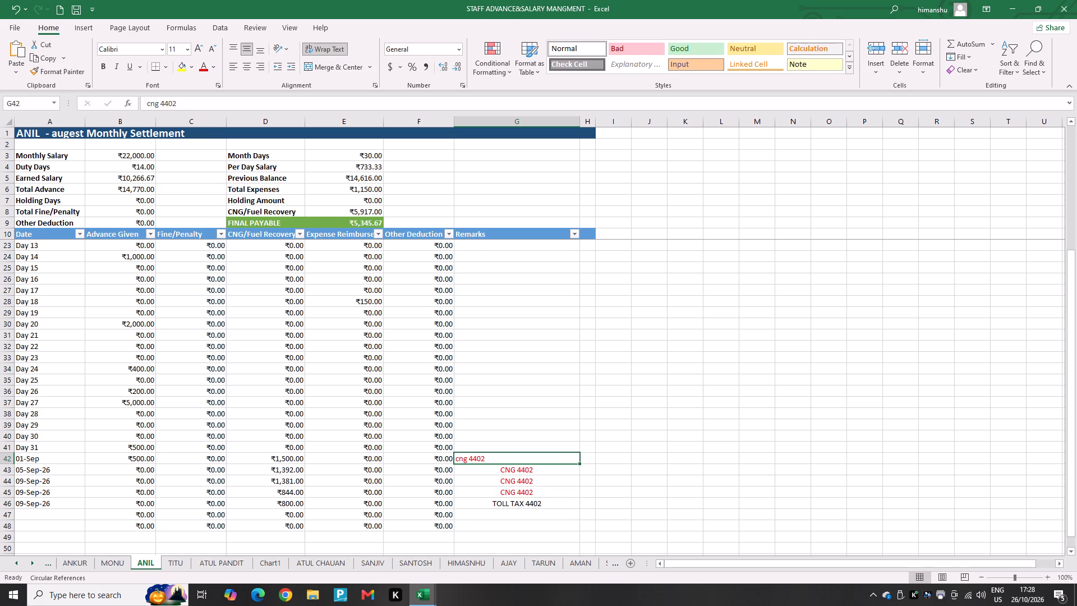
pyautogui.click(260, 68)
pyautogui.click(241, 67)
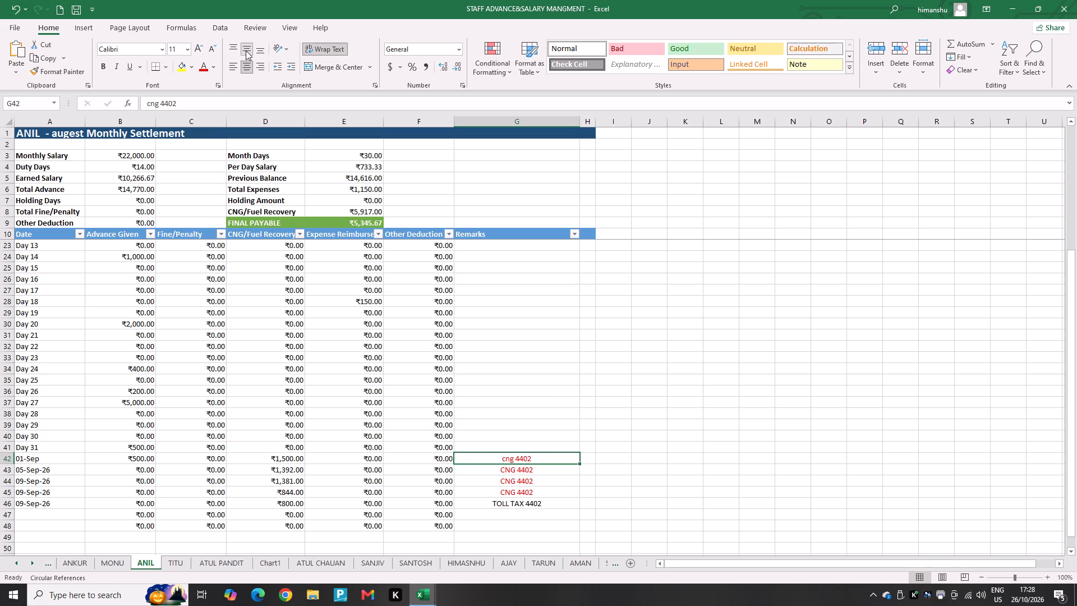
# Colour the TOLL TAX 4402 remark in the last 09-Sep-26 row red.
pyautogui.click(536, 524)
pyautogui.click(551, 507)
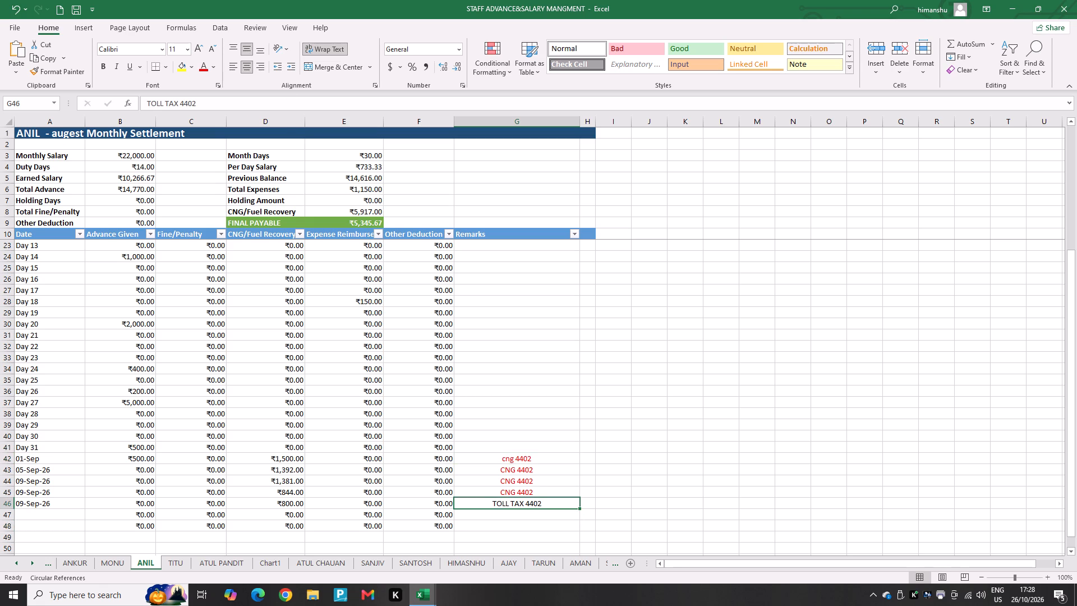
pyautogui.click(201, 63)
pyautogui.click(571, 226)
pyautogui.click(407, 403)
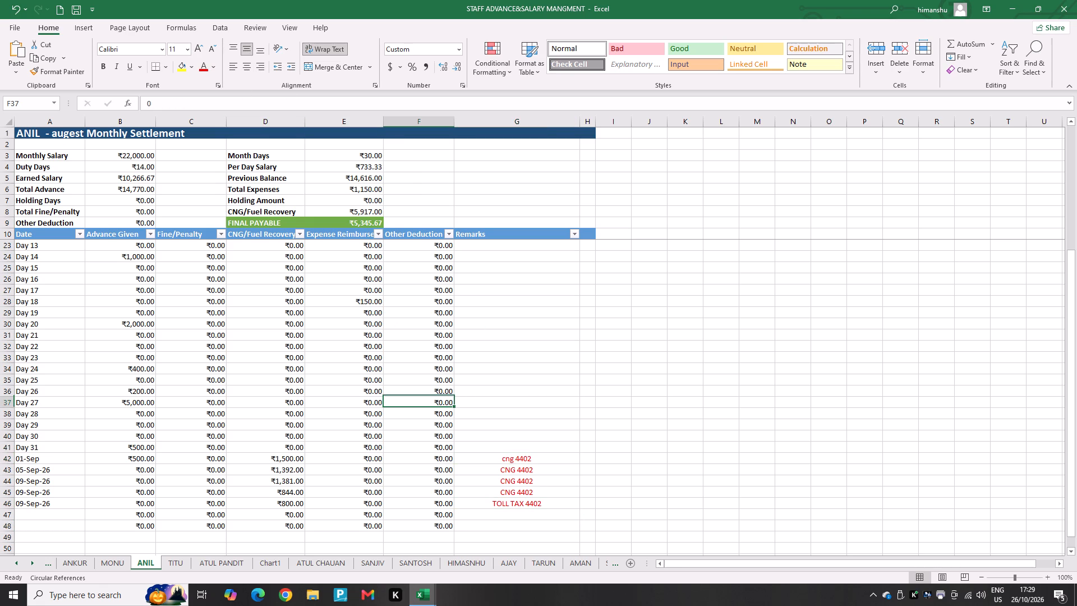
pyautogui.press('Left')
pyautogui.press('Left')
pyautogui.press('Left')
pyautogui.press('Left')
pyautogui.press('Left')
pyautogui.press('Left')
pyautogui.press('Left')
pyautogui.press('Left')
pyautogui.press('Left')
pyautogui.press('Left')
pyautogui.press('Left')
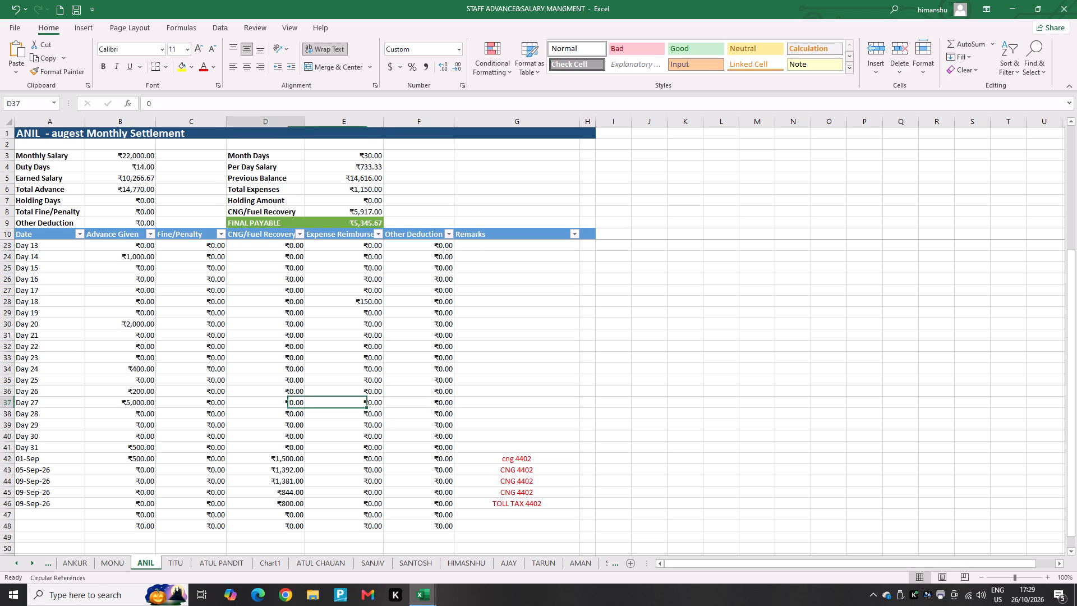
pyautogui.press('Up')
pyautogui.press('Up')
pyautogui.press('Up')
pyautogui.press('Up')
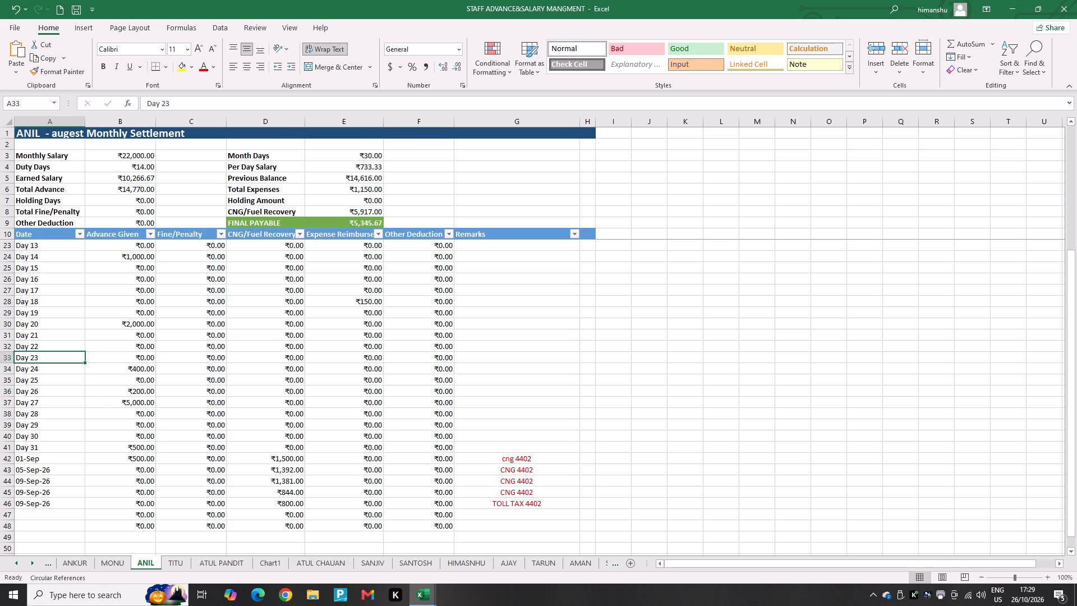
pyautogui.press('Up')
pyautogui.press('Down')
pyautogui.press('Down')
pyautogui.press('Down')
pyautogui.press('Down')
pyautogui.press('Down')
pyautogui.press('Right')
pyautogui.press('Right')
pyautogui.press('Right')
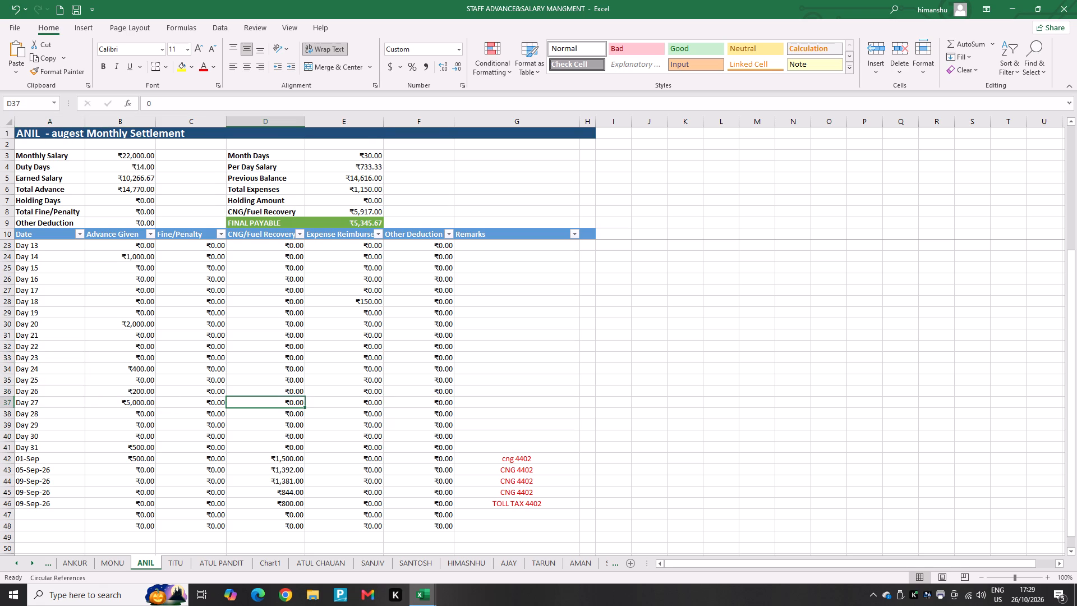
# Save the workbook.
pyautogui.hotkey('ctrl', 's')
pyautogui.hotkey('ctrl', 's')
pyautogui.hotkey('ctrl', 's')
pyautogui.hotkey('ctrl', 's')
pyautogui.hotkey('ctrl', 's')
pyautogui.hotkey('ctrl', 's')
pyautogui.hotkey('ctrl', 's')
pyautogui.hotkey('ctrl', 's')
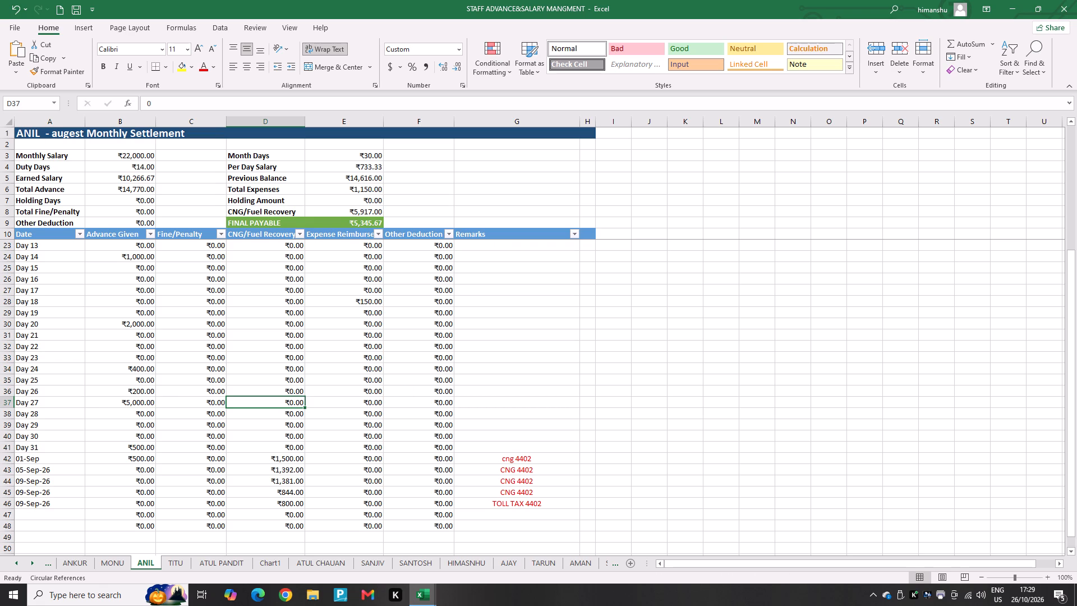
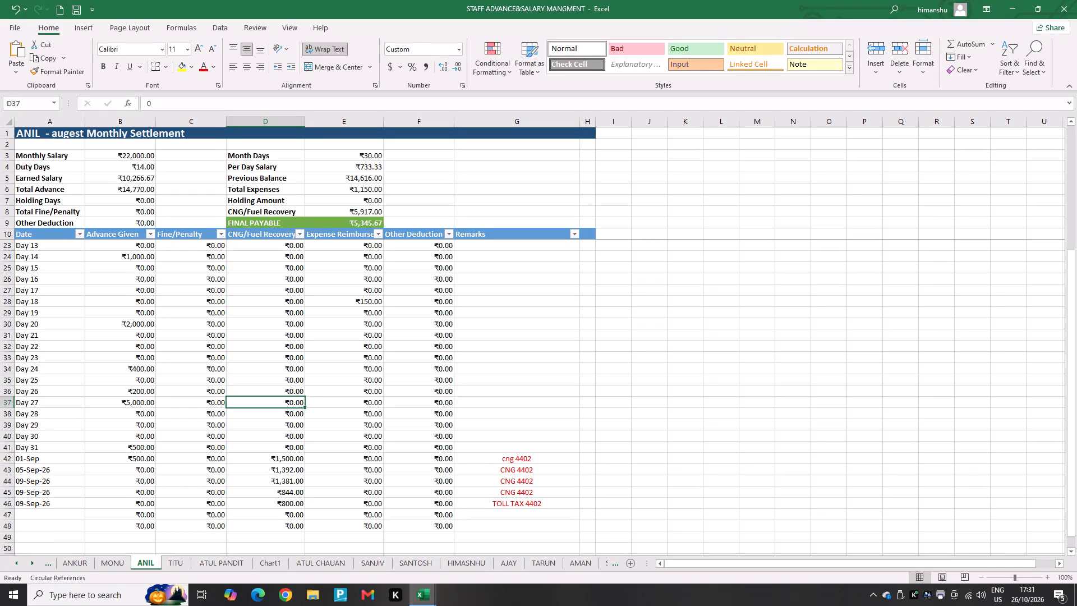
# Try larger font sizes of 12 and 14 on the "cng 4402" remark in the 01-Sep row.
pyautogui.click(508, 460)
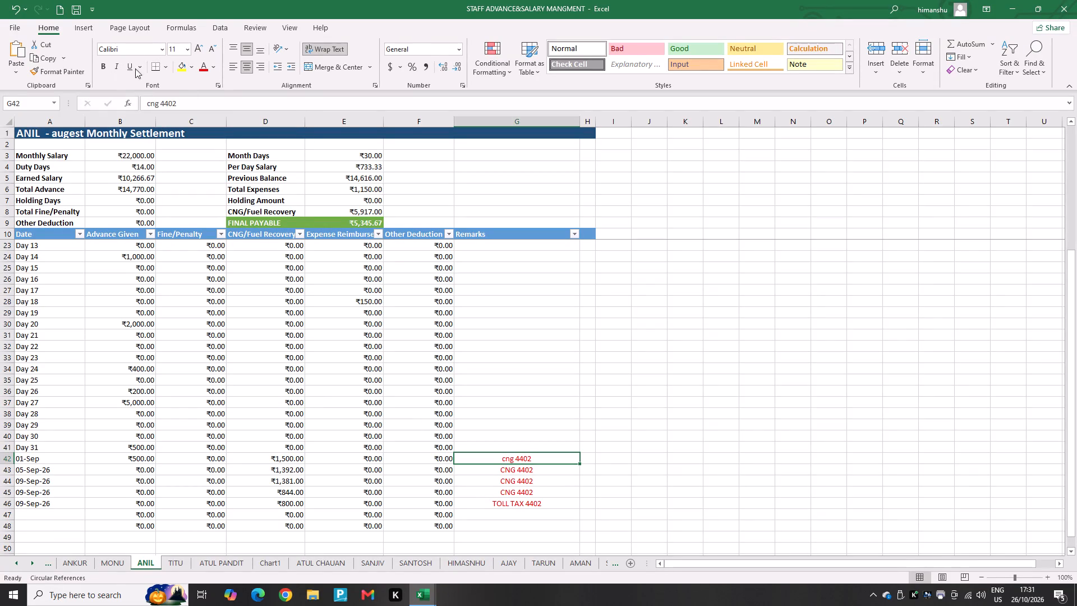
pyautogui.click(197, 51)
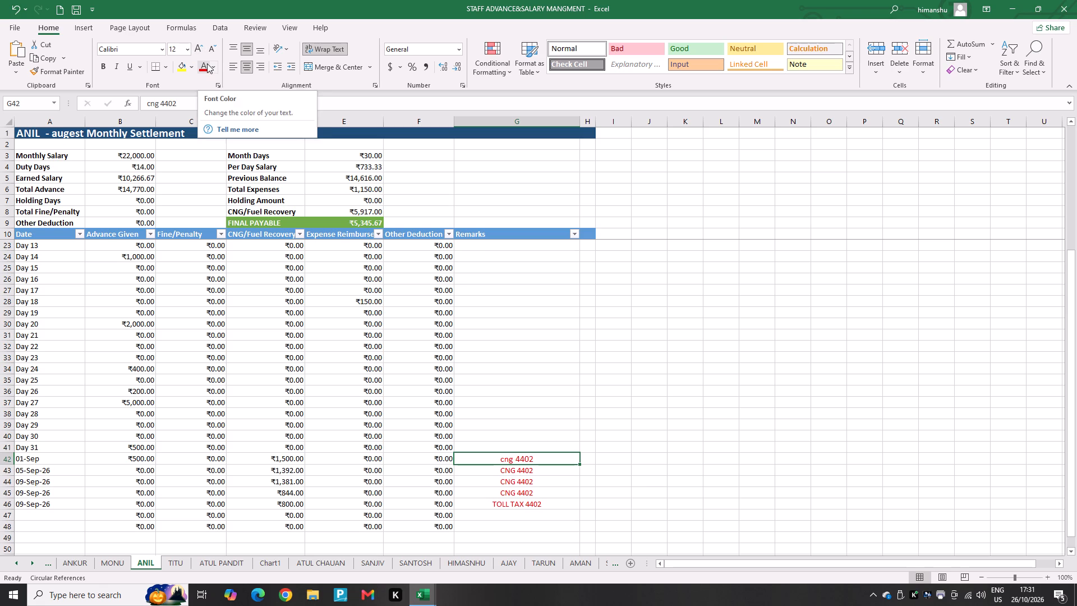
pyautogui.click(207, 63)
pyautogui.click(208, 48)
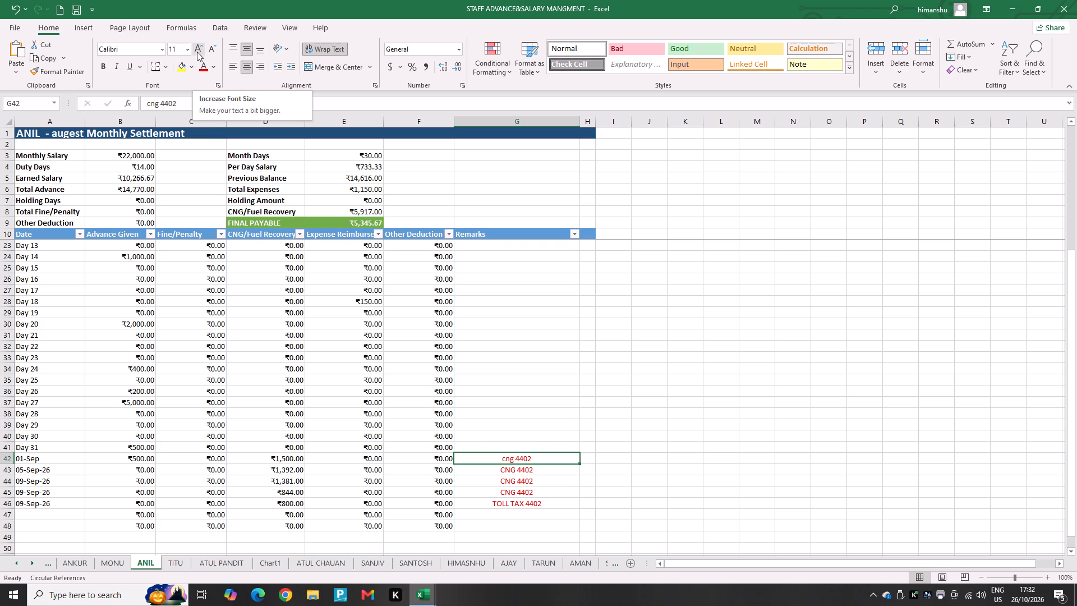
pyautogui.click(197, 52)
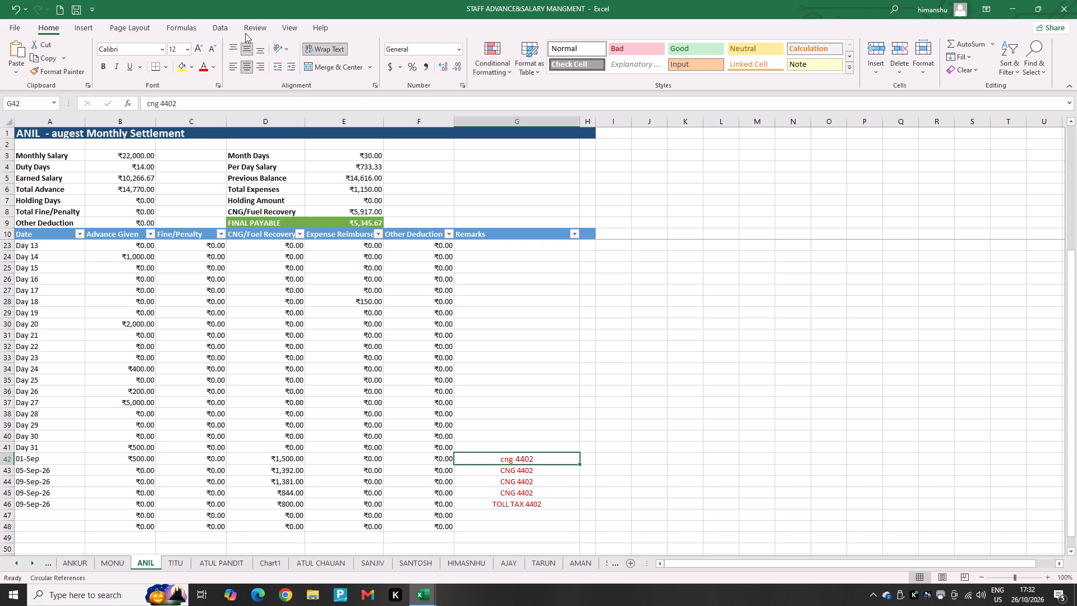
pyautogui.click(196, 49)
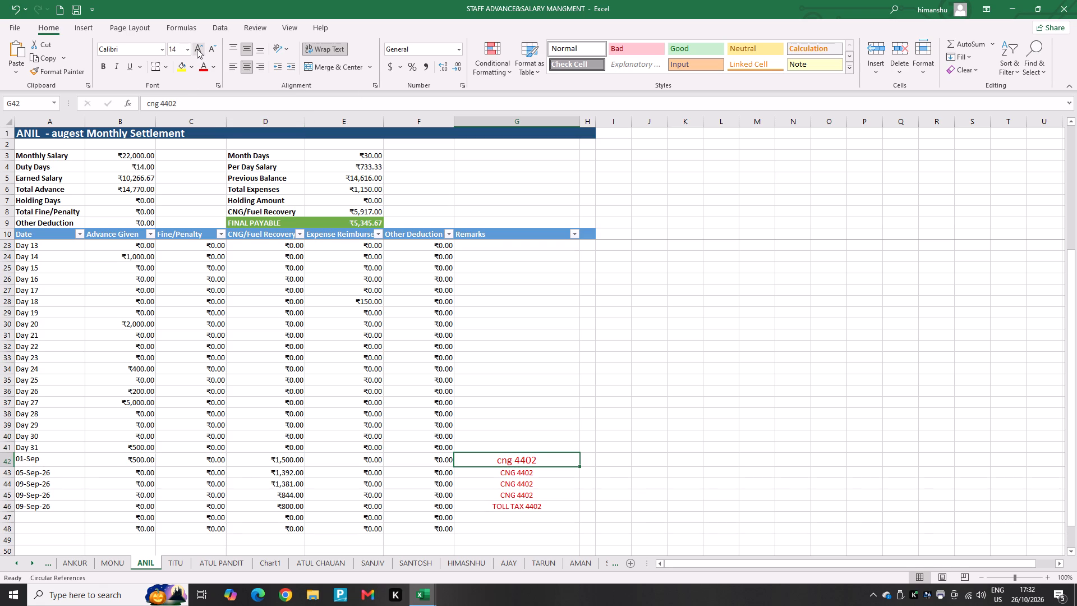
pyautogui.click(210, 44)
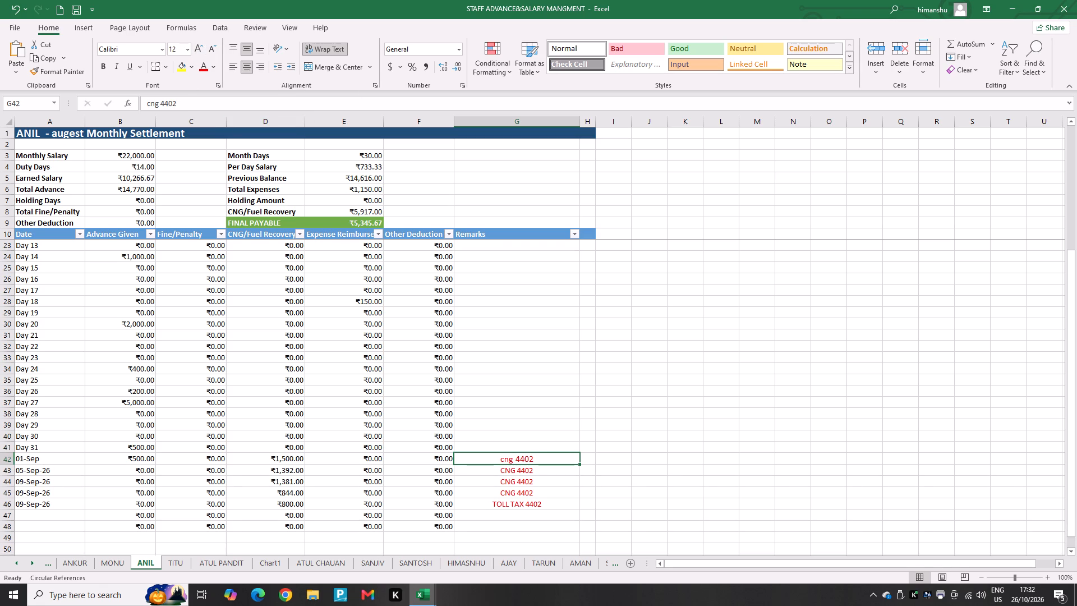
# Change the remark in the 01-Sep row, G42, to uppercase CNG 4402.
pyautogui.click(524, 460)
pyautogui.doubleClick(515, 460)
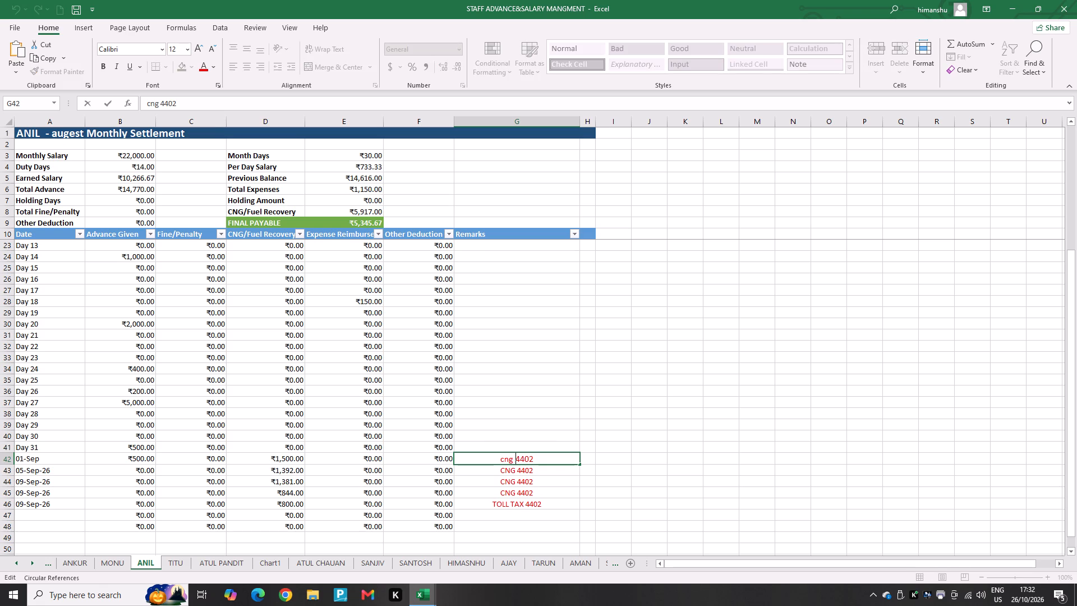
pyautogui.press('Left')
pyautogui.press('BackSpace')
pyautogui.press('BackSpace')
pyautogui.press('BackSpace')
pyautogui.write('CNG')
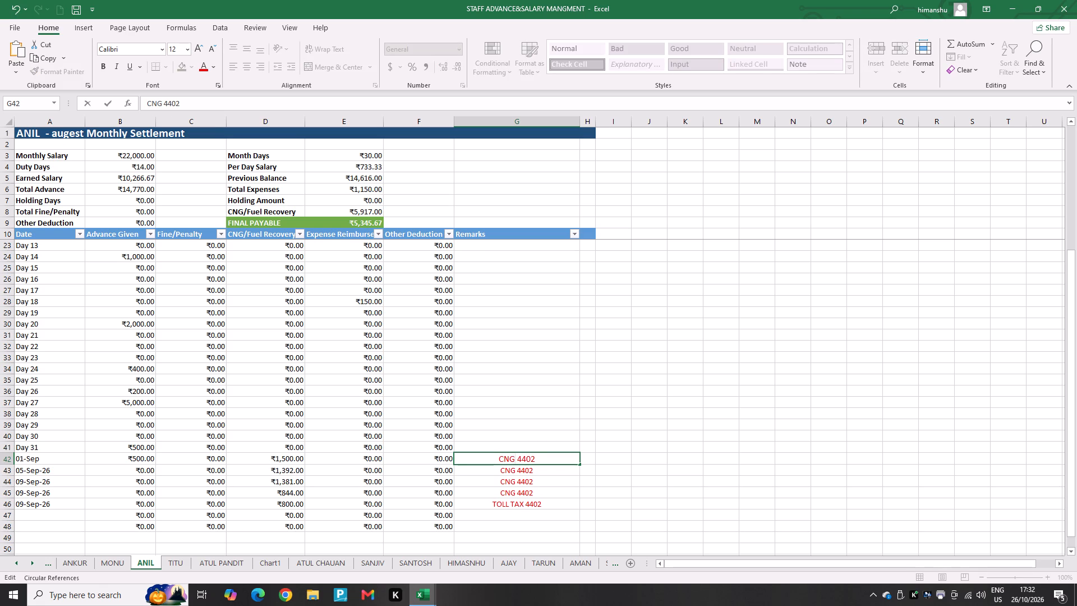
pyautogui.press('Return')
# Reduce the font size of the CNG 4402 remark in the 01-Sep row to 11.
pyautogui.click(517, 448)
pyautogui.click(519, 466)
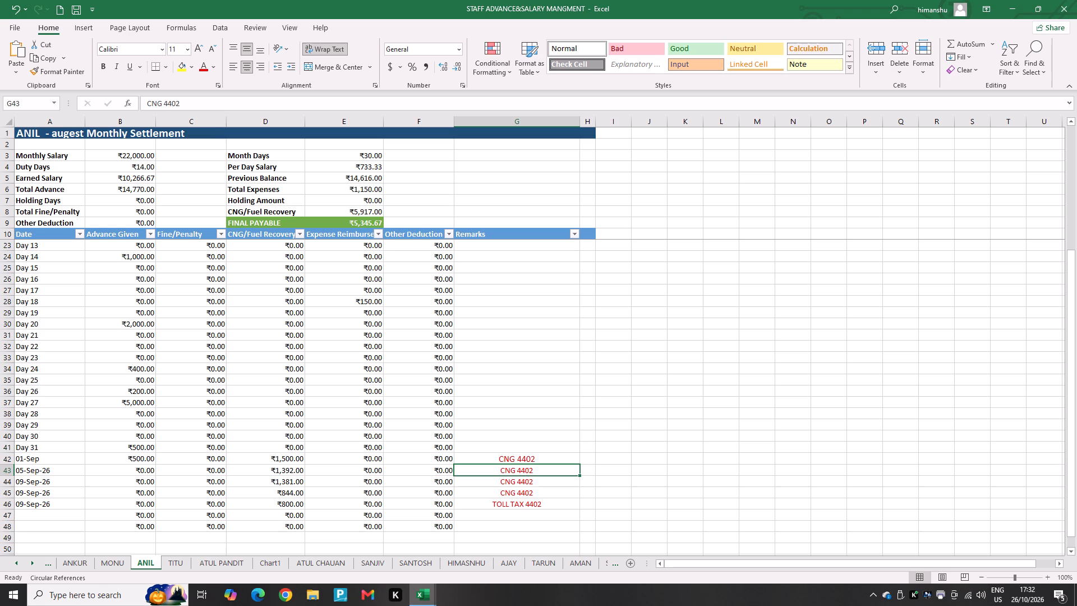
pyautogui.click(519, 463)
pyautogui.click(520, 459)
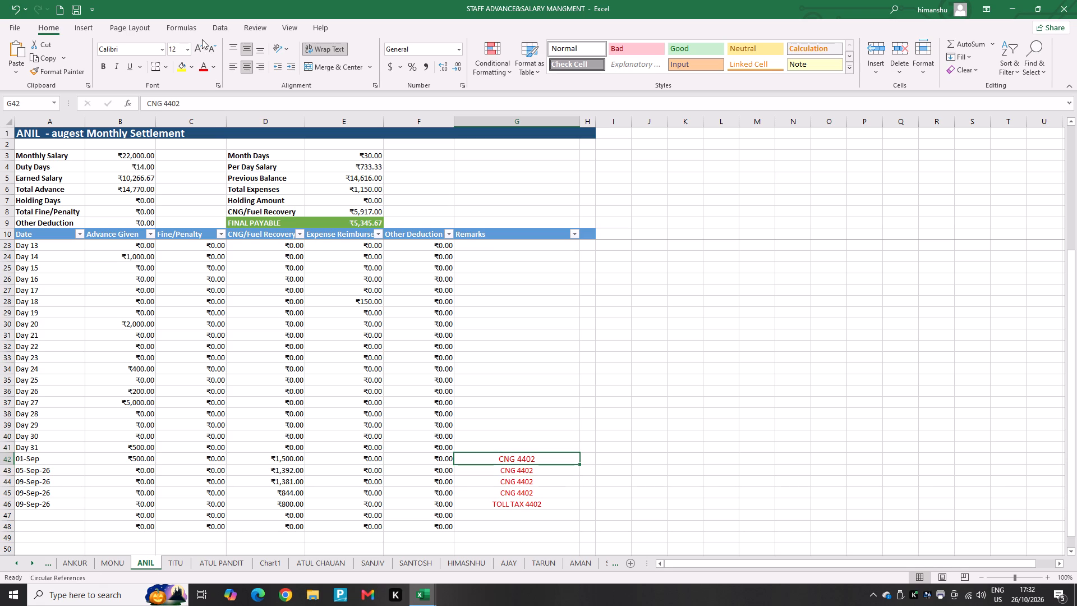
pyautogui.click(213, 53)
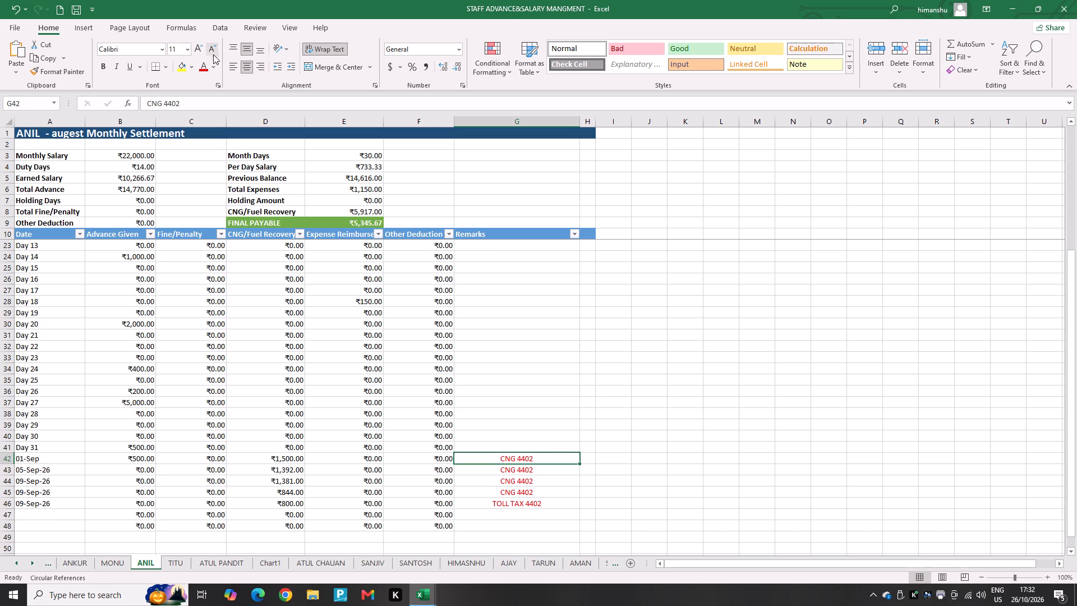
# Check the text and font size of the September CNG remarks in G42 to G45 for consistency.
pyautogui.click(520, 365)
pyautogui.click(545, 471)
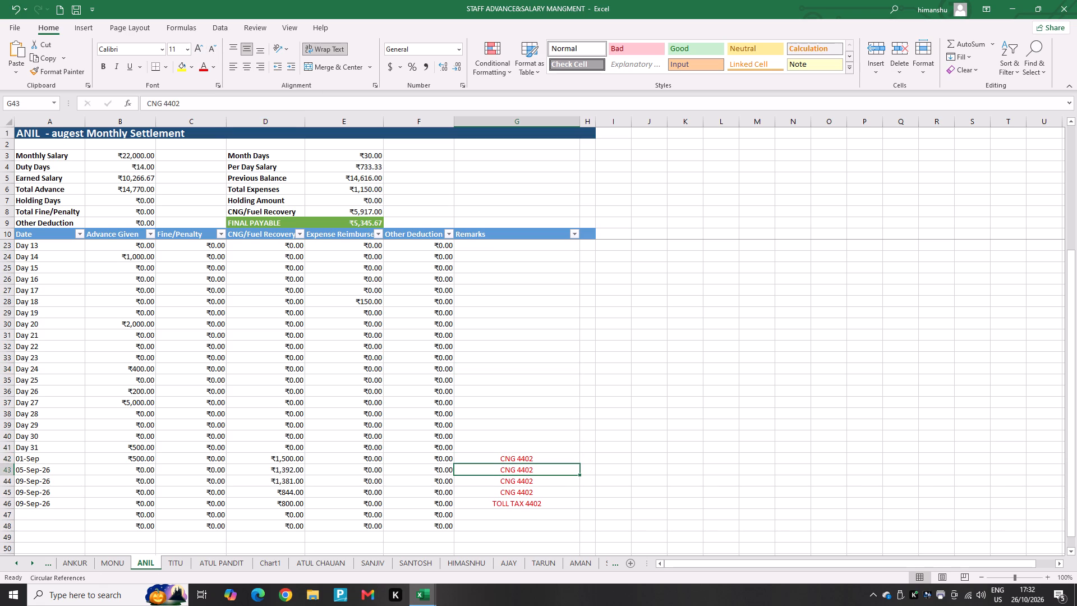
pyautogui.click(555, 462)
pyautogui.click(539, 492)
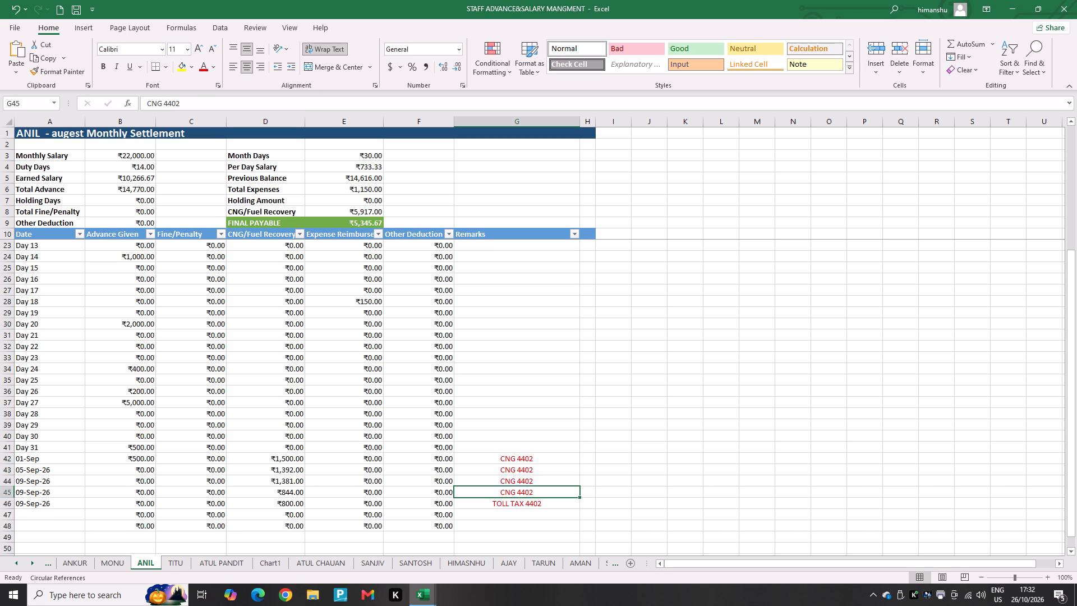
pyautogui.click(543, 483)
pyautogui.click(545, 476)
pyautogui.click(546, 472)
pyautogui.click(551, 458)
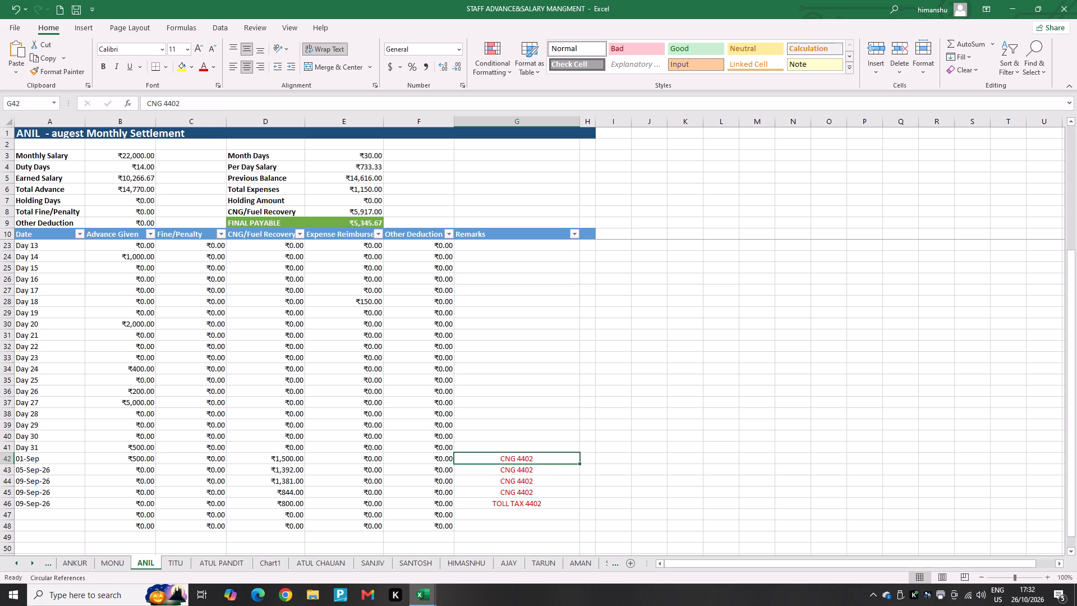
pyautogui.click(551, 458)
# Save the workbook with the corrected ANIL remarks.
pyautogui.click(562, 438)
pyautogui.hotkey('ctrl', 's')
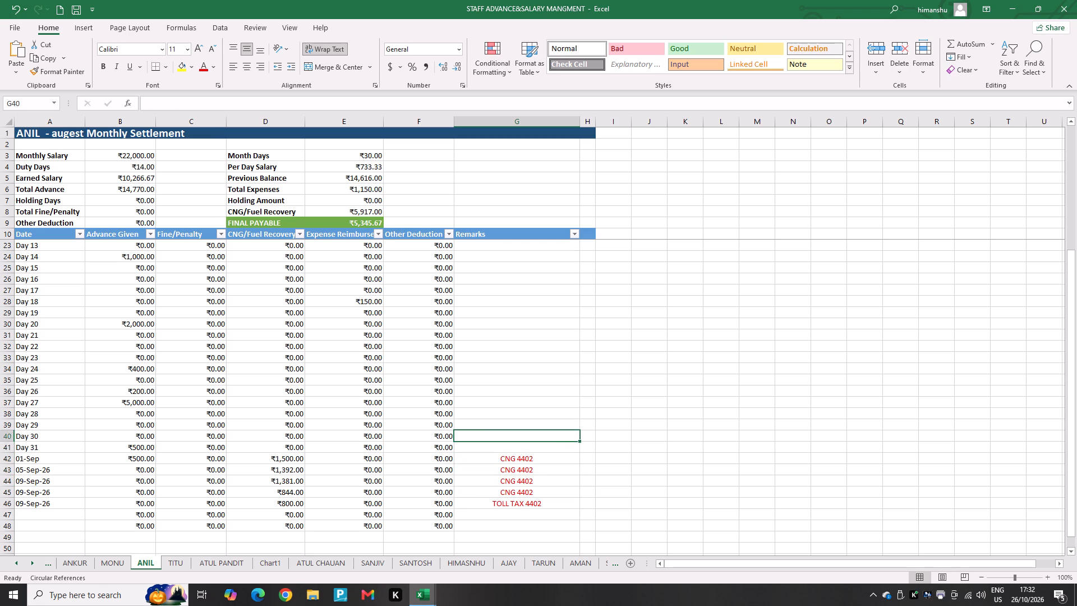
pyautogui.hotkey('ctrl', 's')
pyautogui.hotkey('ctrl', 's')
pyautogui.hotkey('ctrl', 's')
pyautogui.hotkey('ctrl', 's')
pyautogui.hotkey('ctrl', 's')
pyautogui.hotkey('ctrl', 's')
pyautogui.hotkey('ctrl', 's')
pyautogui.hotkey('ctrl', 's')
pyautogui.hotkey('ctrl', 's')
pyautogui.hotkey('ctrl', 's')
pyautogui.hotkey('ctrl', 's')
pyautogui.hotkey('ctrl', 's')
pyautogui.hotkey('ctrl', 's')
pyautogui.hotkey('ctrl', 's')
pyautogui.hotkey('ctrl', 's')
pyautogui.hotkey('ctrl', 's')
pyautogui.hotkey('ctrl', 's')
pyautogui.hotkey('ctrl', 's')
pyautogui.hotkey('ctrl', 's')
pyautogui.hotkey('ctrl', 's')
pyautogui.hotkey('ctrl', 's')
pyautogui.hotkey('ctrl', 's')
pyautogui.hotkey('ctrl', 's')
pyautogui.hotkey('ctrl', 's')
pyautogui.hotkey('ctrl', 's')
pyautogui.hotkey('ctrl', 's')
pyautogui.hotkey('ctrl', 's')
pyautogui.hotkey('ctrl', 's')
pyautogui.hotkey('ctrl', 's')
pyautogui.hotkey('ctrl', 's')
pyautogui.hotkey('ctrl', 's')
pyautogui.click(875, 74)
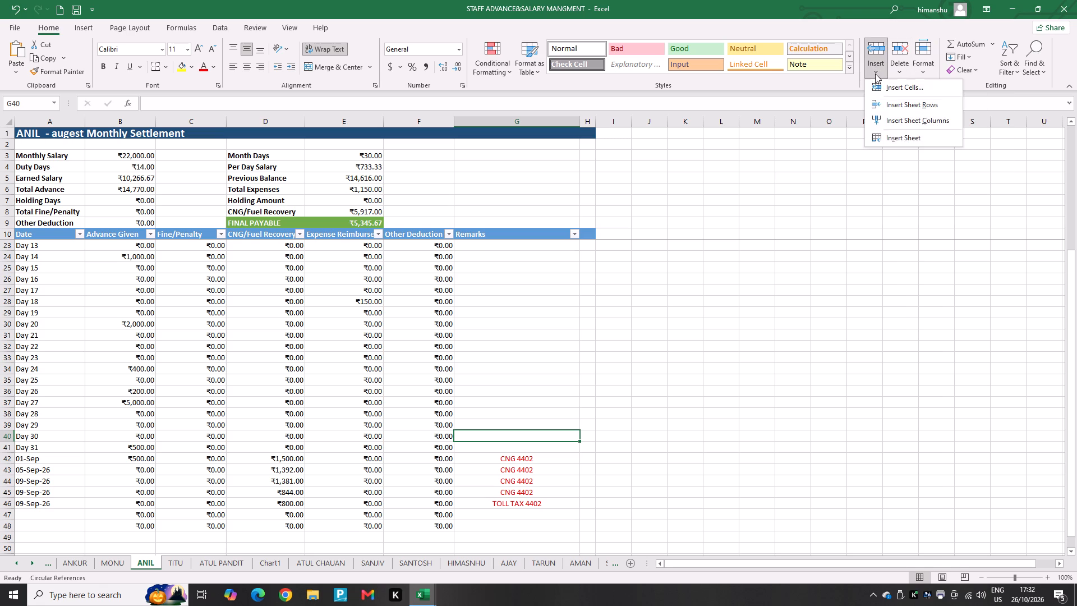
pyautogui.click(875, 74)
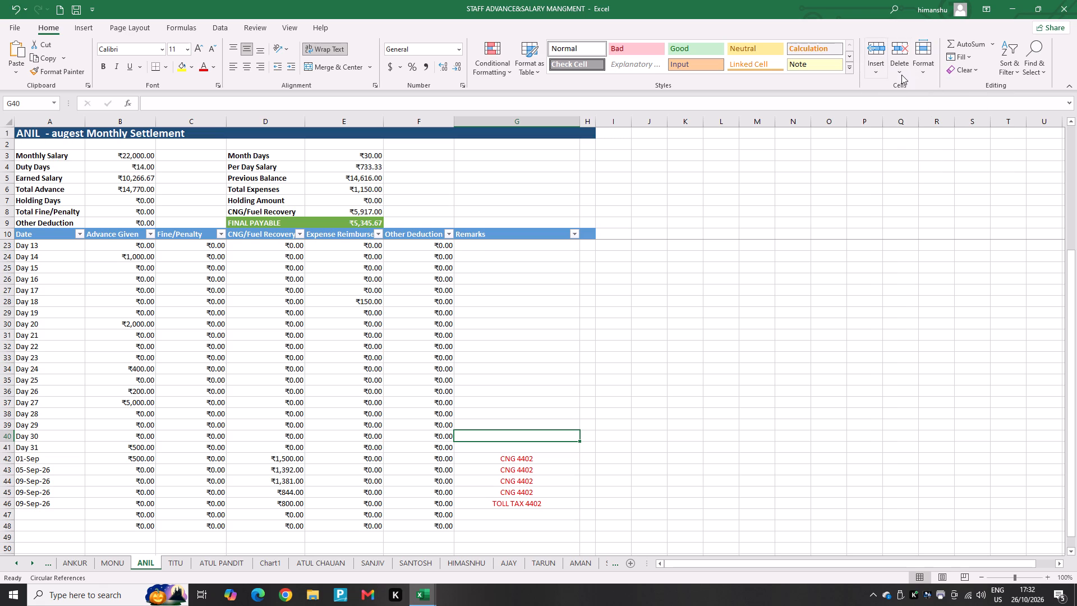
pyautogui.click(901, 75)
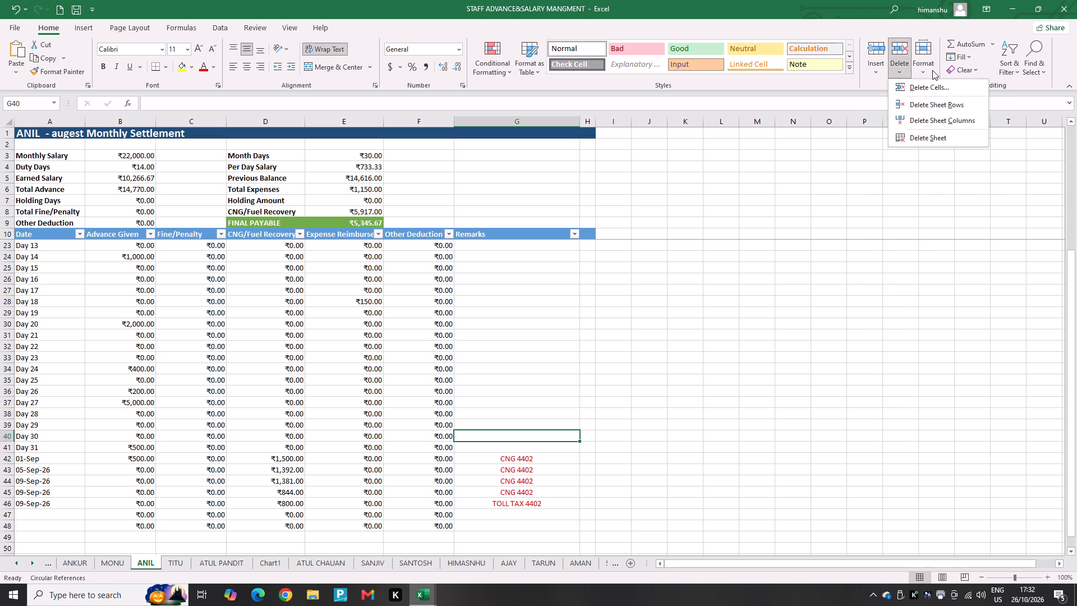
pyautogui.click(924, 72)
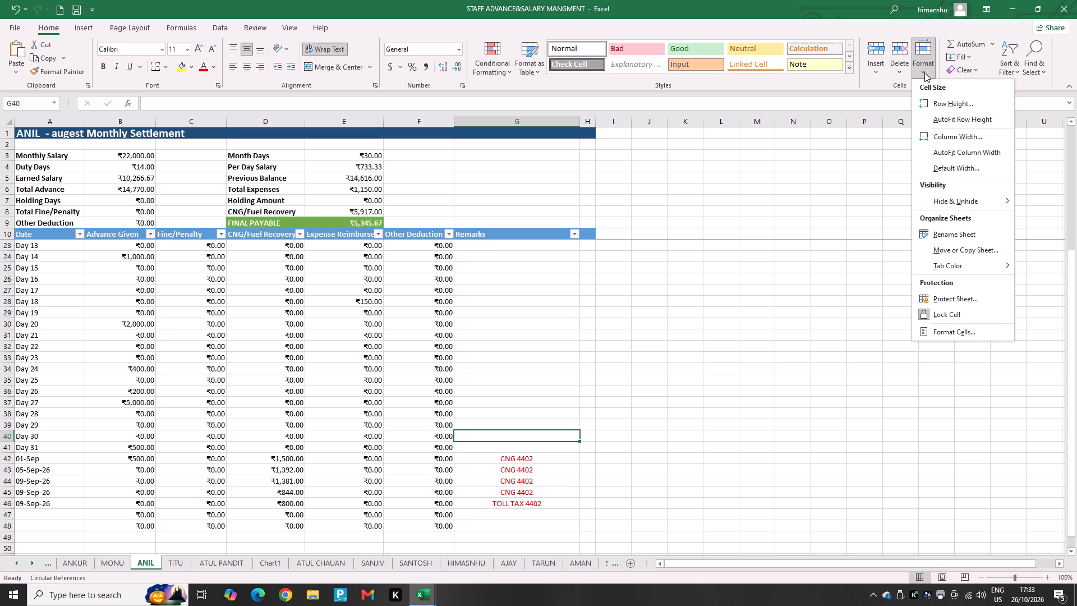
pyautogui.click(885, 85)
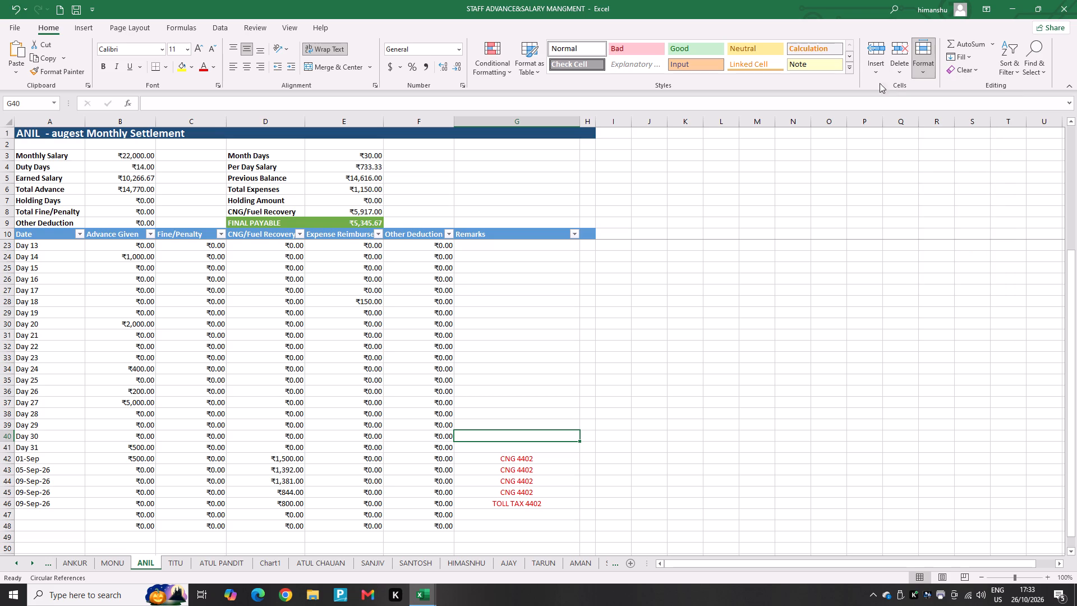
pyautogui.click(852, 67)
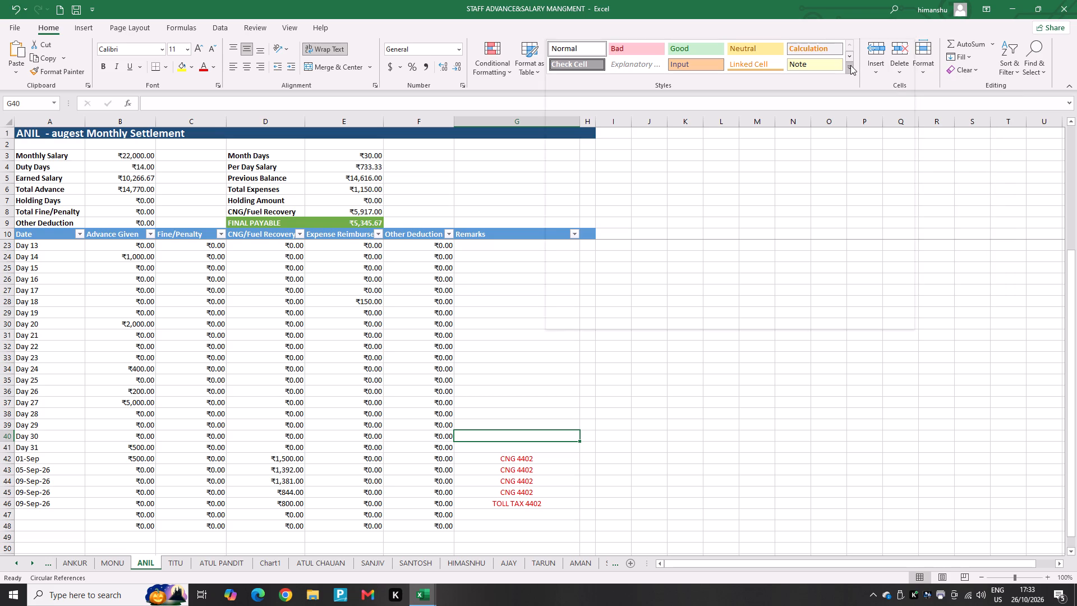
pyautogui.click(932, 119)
# Open the TITU monthly settlement sheet.
pyautogui.click(178, 568)
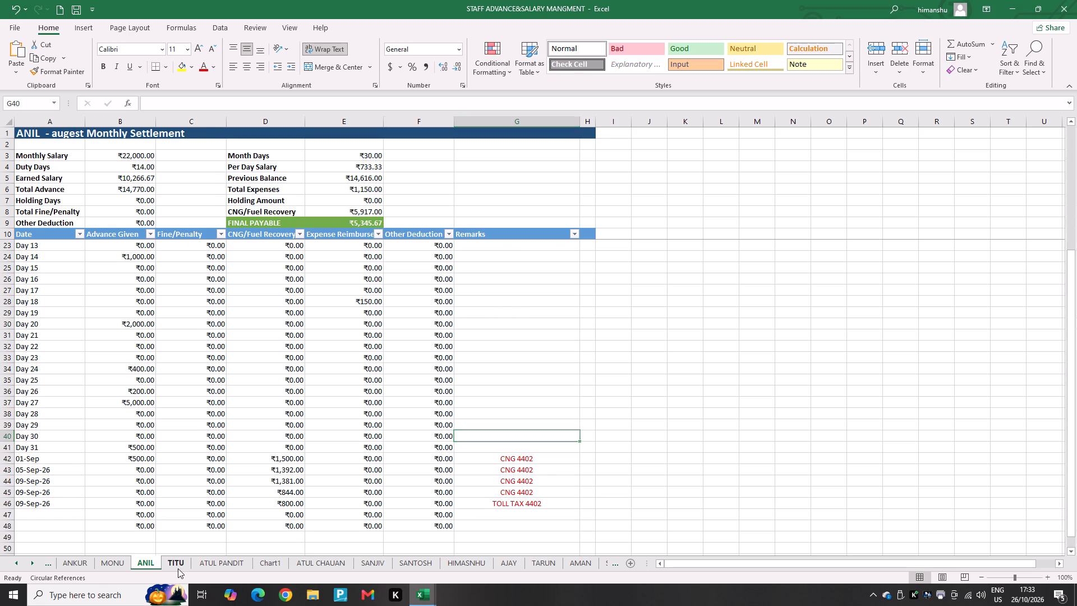
pyautogui.click(149, 567)
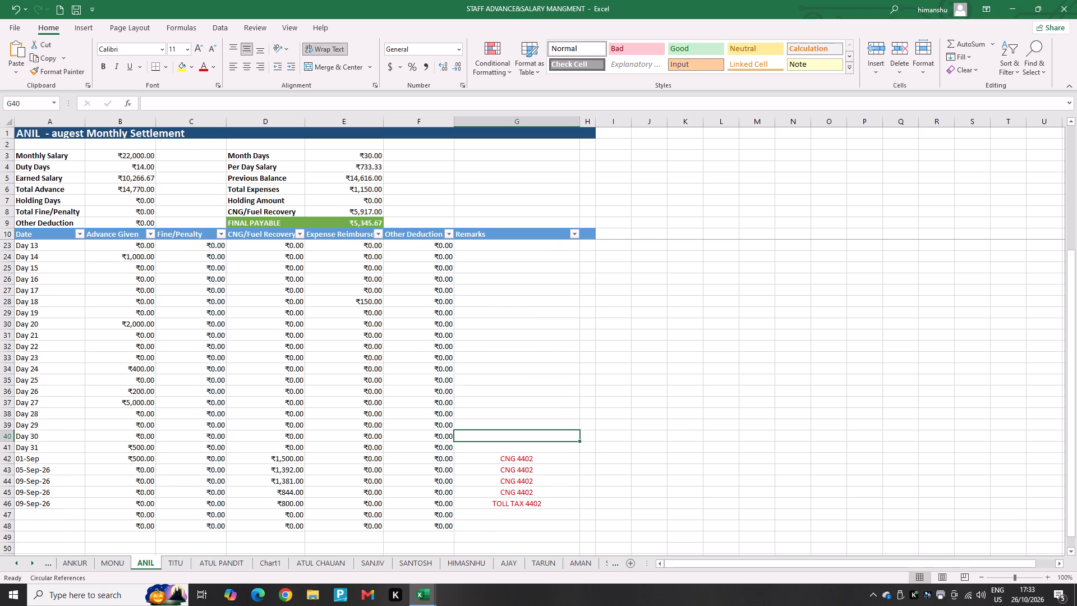
pyautogui.click(181, 564)
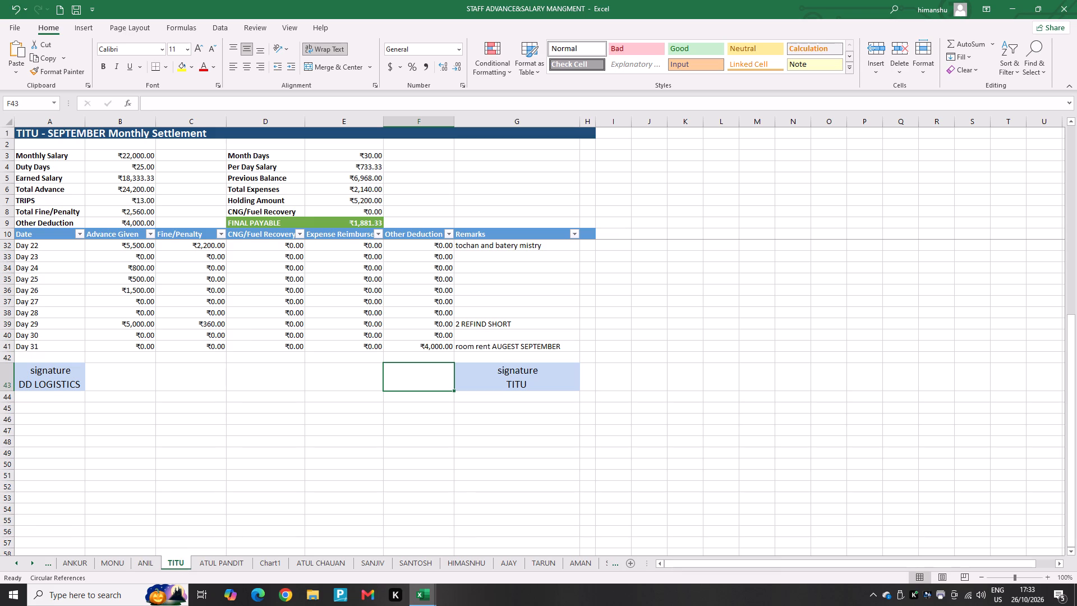
# Apply the dark-background chart style to the chart on the Chart1 sheet.
pyautogui.click(266, 560)
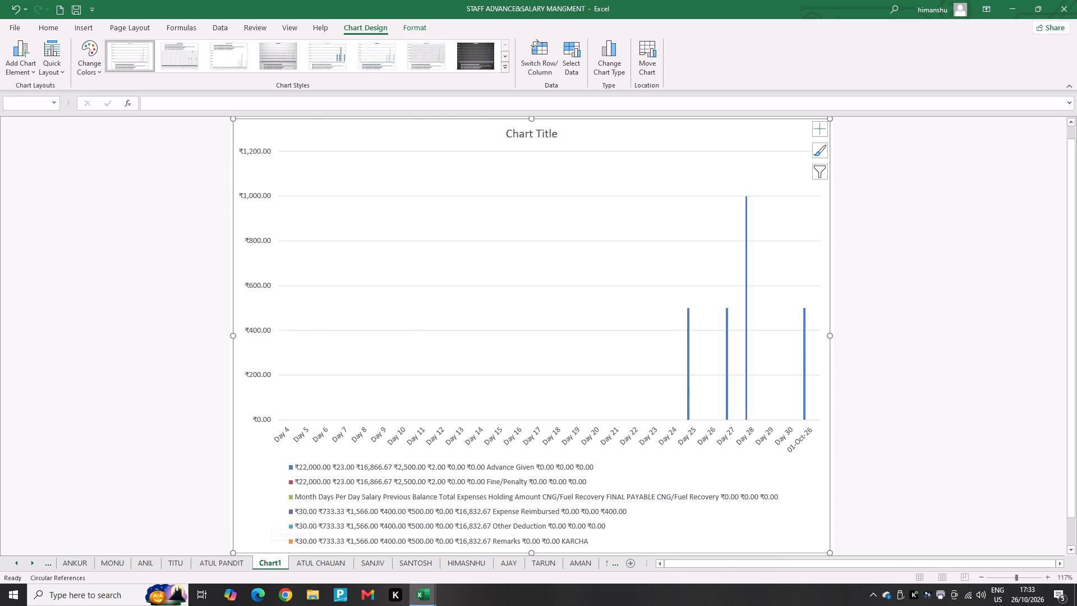
pyautogui.click(479, 62)
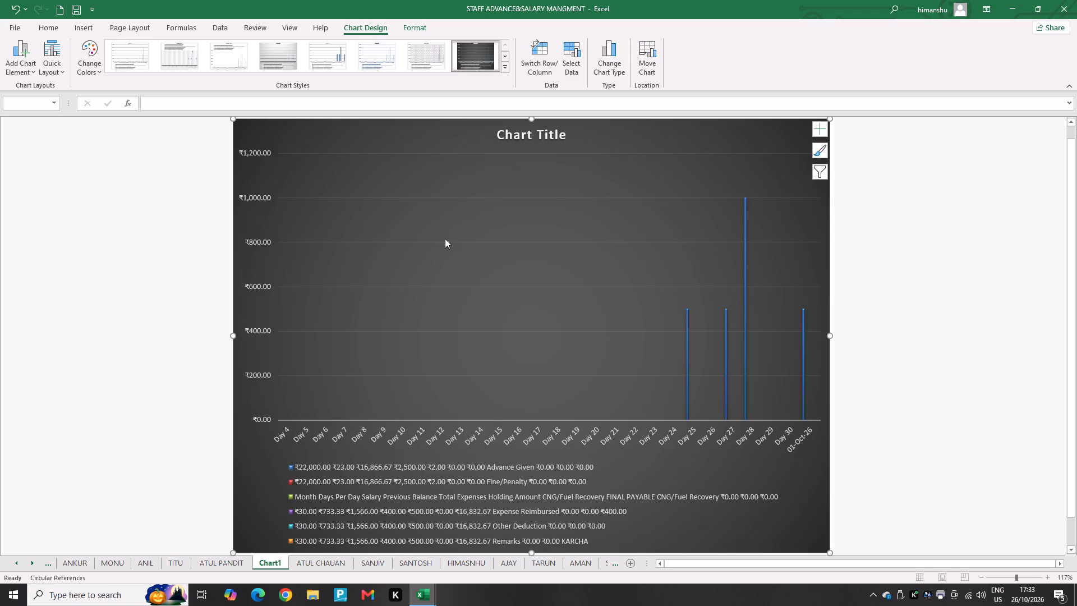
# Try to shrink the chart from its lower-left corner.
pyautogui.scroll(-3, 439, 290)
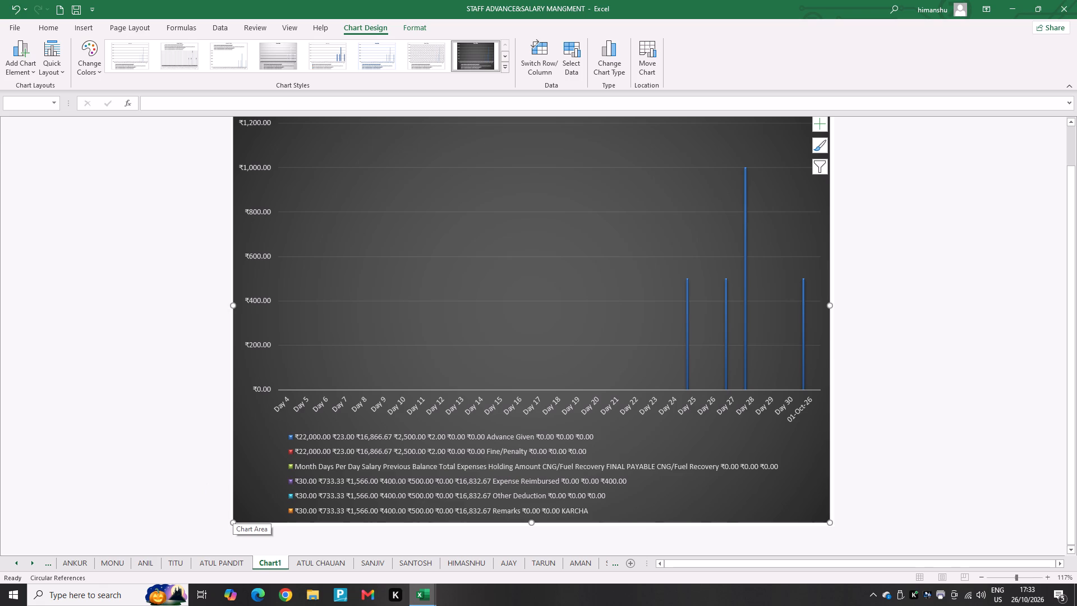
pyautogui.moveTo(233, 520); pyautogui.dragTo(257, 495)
# Open the formatting options for the chart's Advance Given legend entry.
pyautogui.doubleClick(431, 372)
pyautogui.click(349, 434)
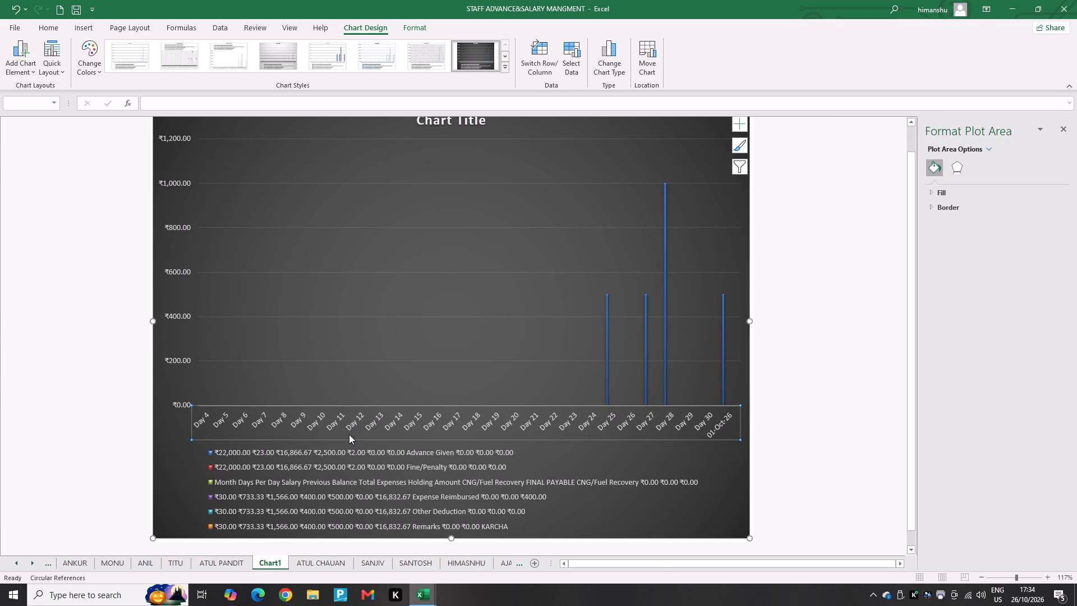
pyautogui.click(339, 444)
pyautogui.click(333, 452)
pyautogui.click(333, 452)
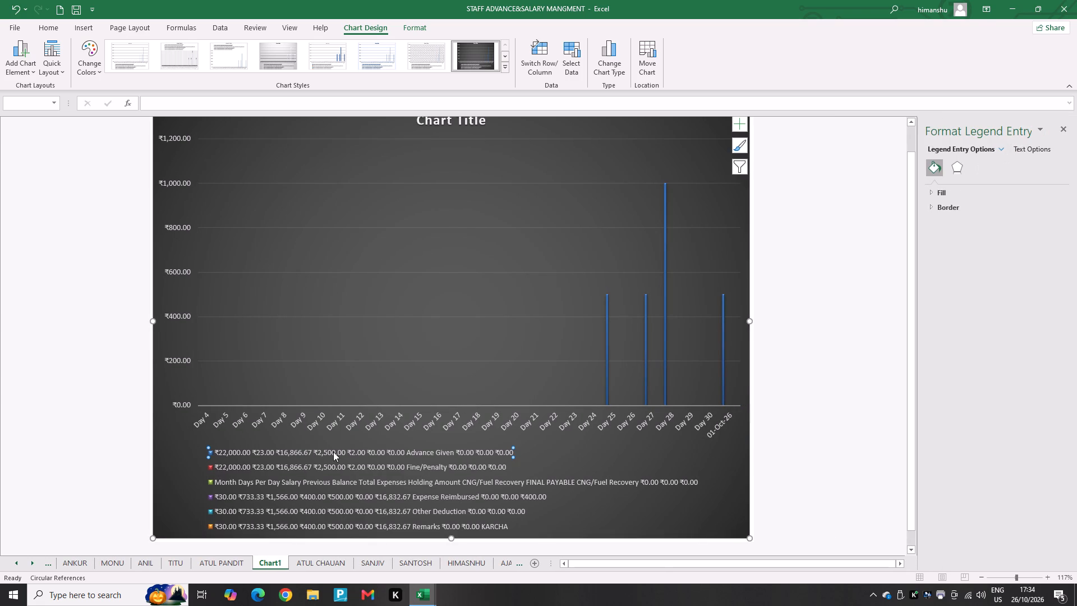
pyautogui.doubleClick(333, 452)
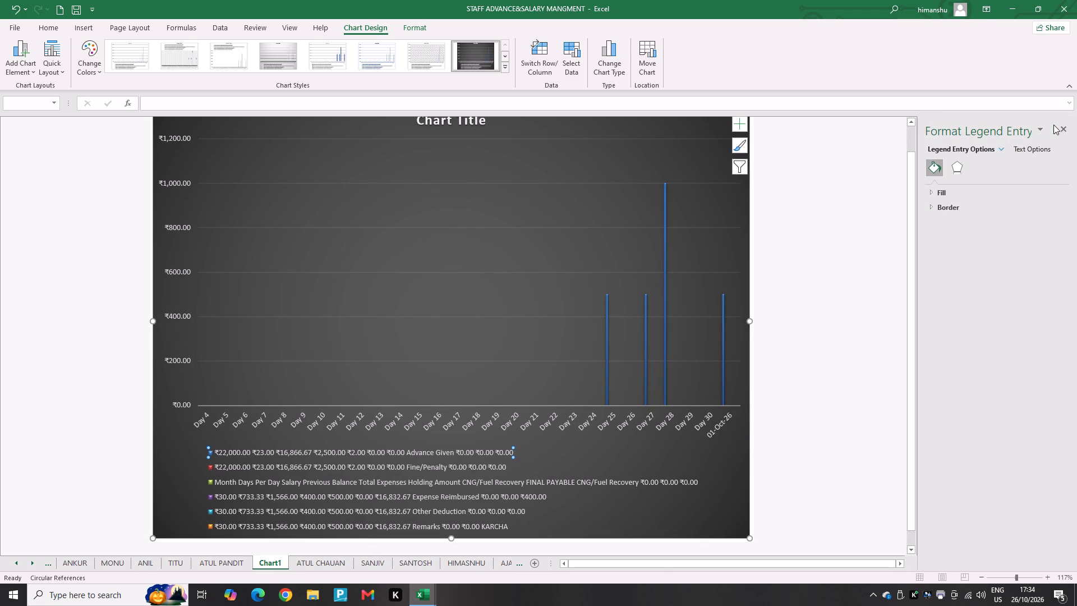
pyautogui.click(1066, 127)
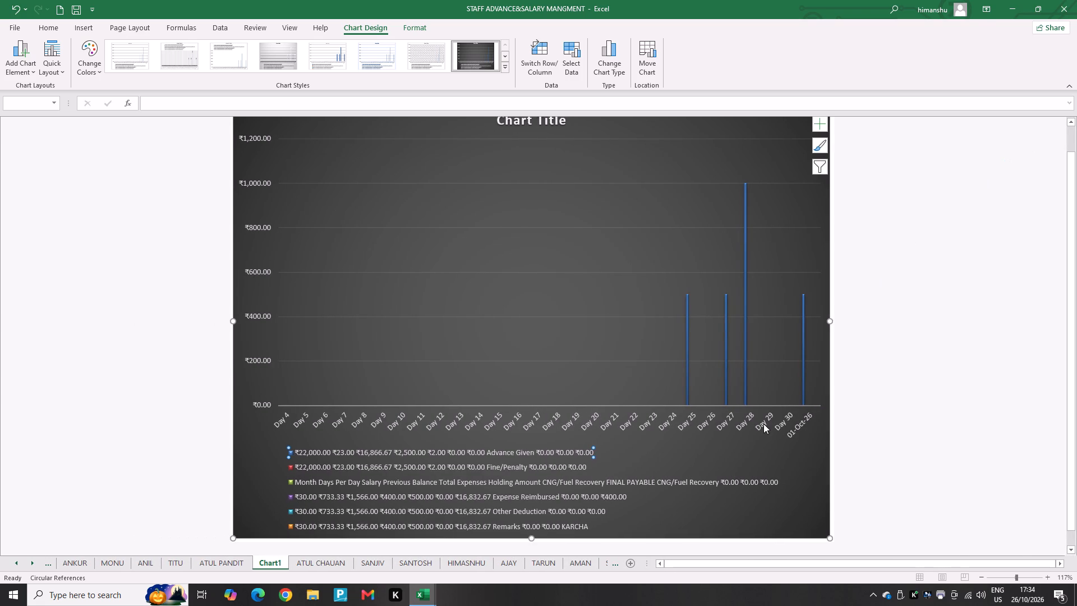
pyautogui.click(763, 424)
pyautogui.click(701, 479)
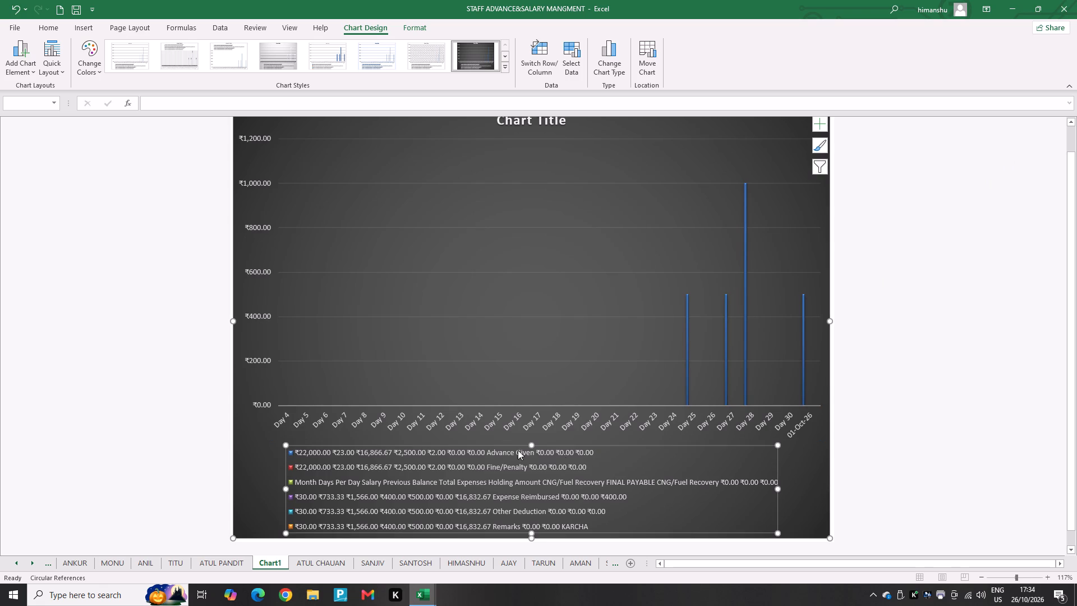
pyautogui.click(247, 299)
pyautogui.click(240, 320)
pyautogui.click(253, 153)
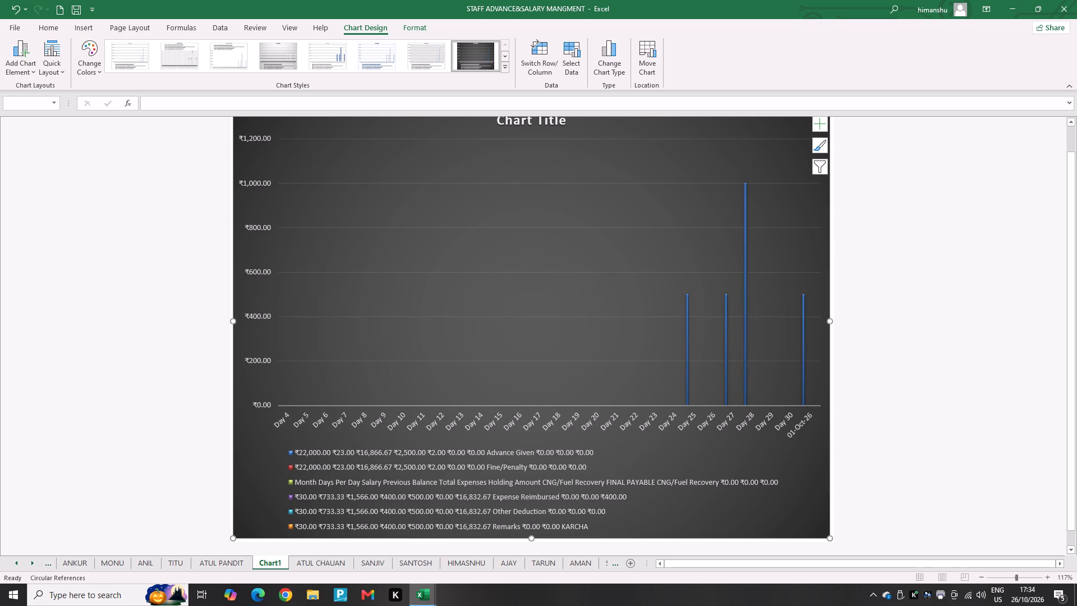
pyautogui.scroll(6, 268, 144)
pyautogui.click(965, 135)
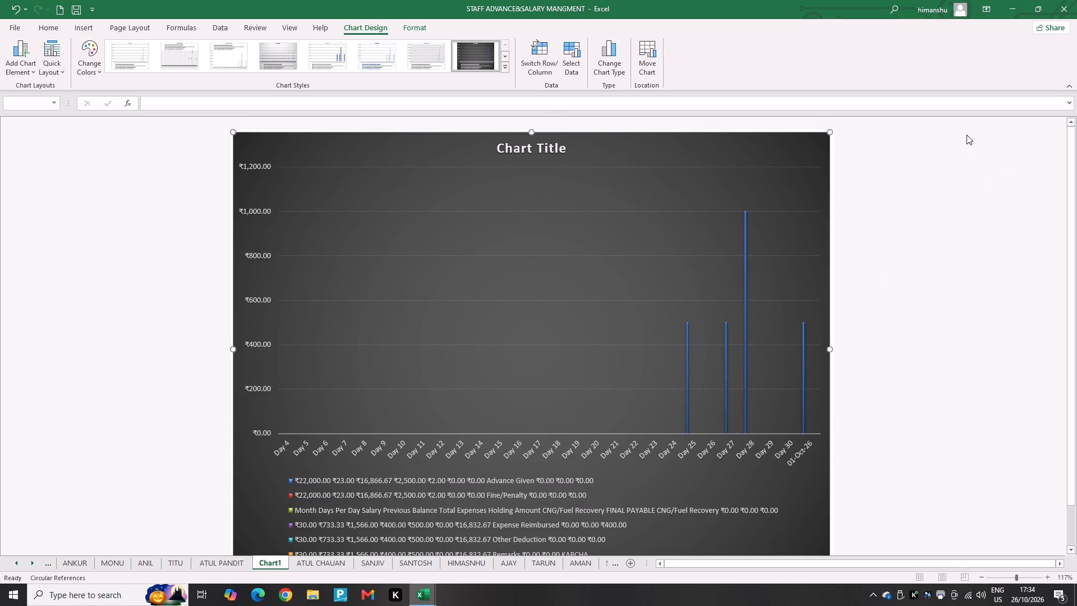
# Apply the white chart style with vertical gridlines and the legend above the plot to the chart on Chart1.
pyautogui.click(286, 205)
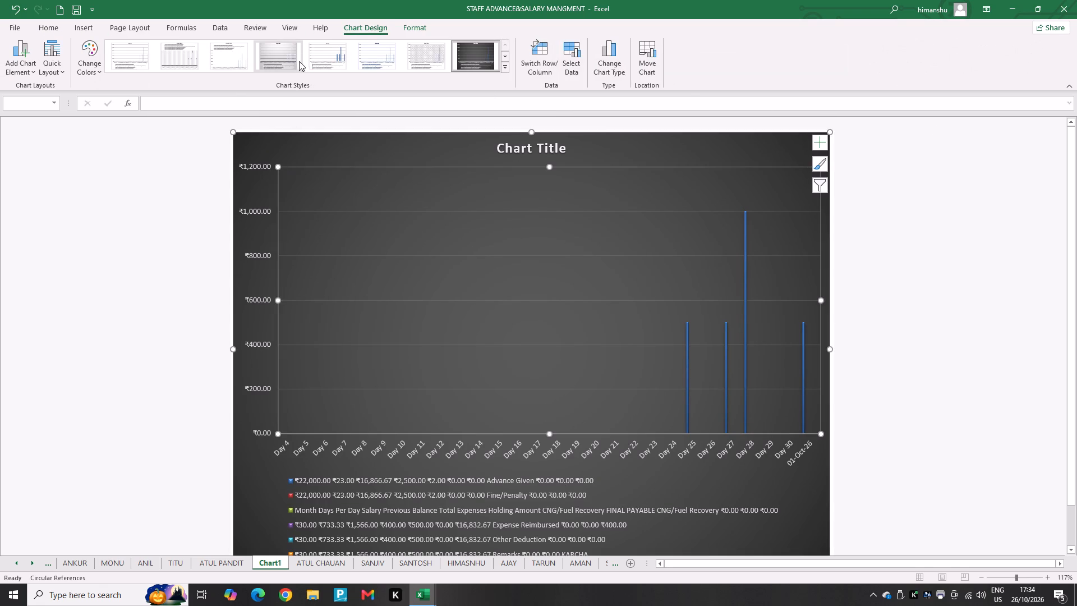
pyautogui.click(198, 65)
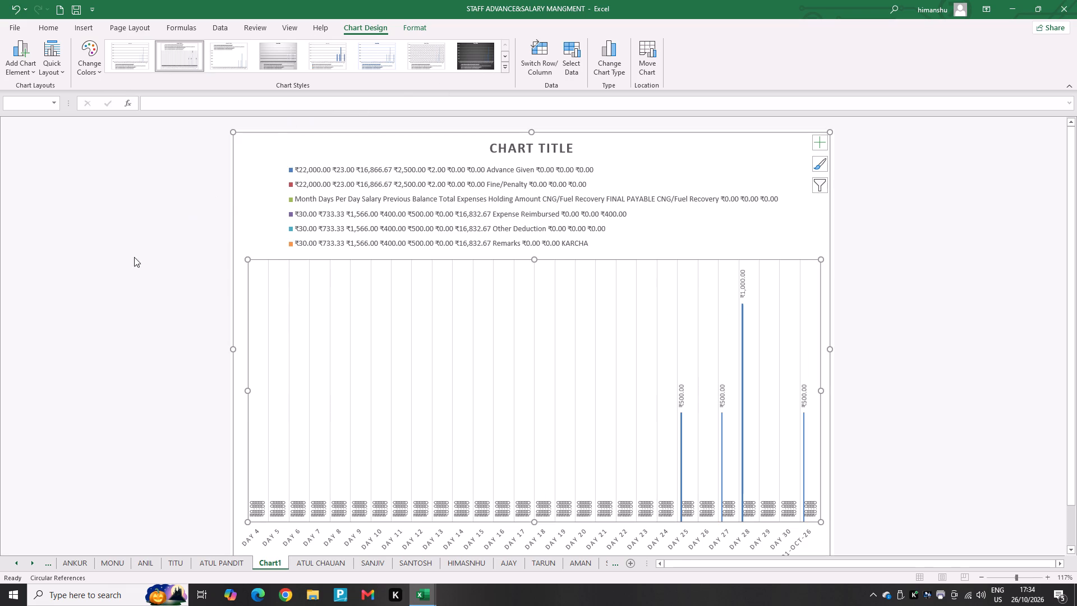
# Apply the plain white chart style with horizontal gridlines and the legend below the plot to the chart.
pyautogui.click(142, 51)
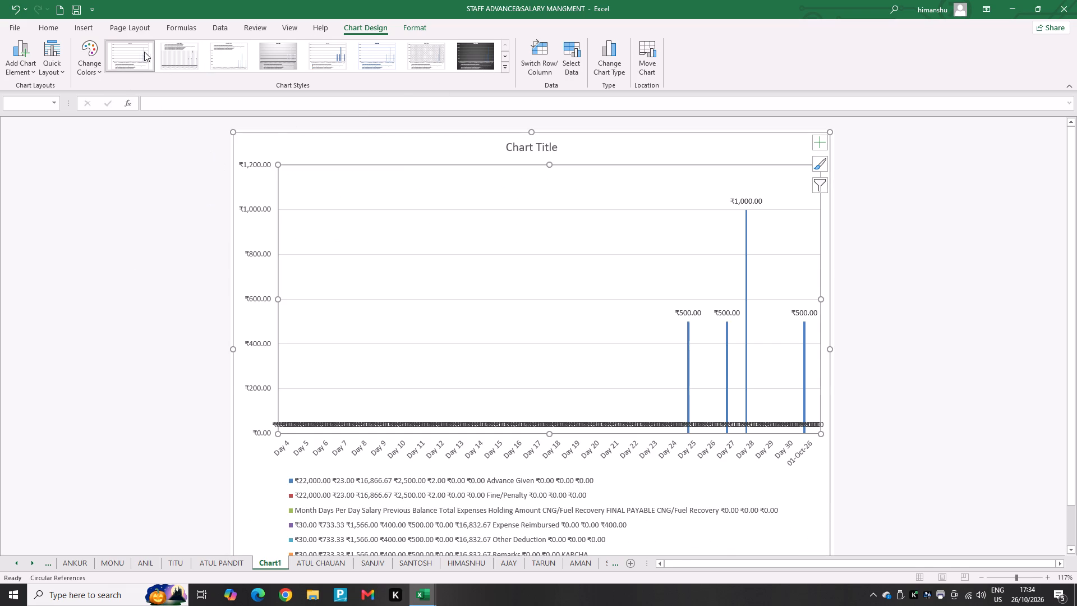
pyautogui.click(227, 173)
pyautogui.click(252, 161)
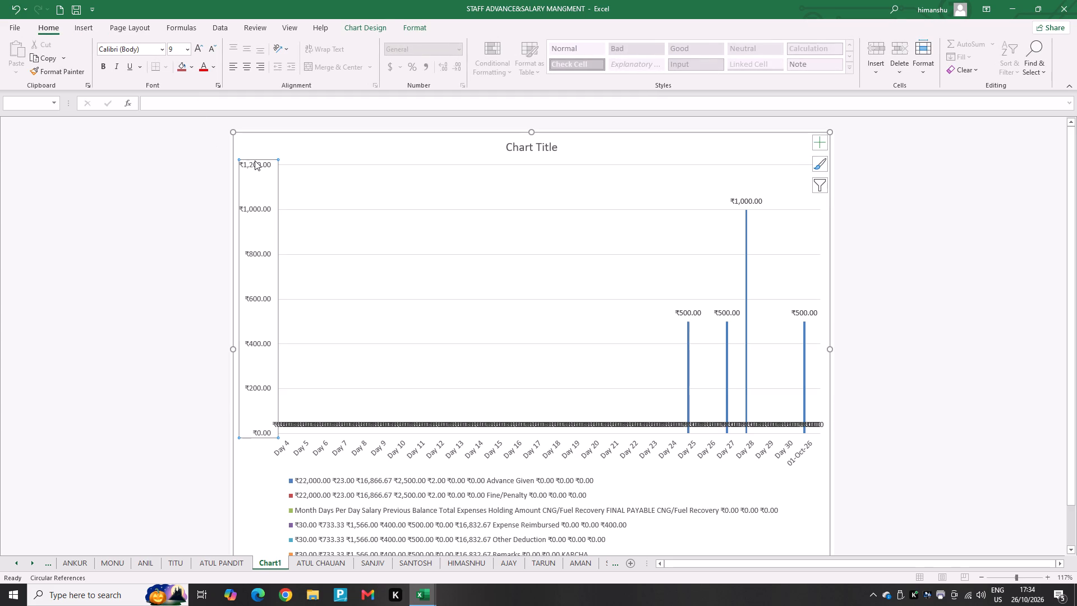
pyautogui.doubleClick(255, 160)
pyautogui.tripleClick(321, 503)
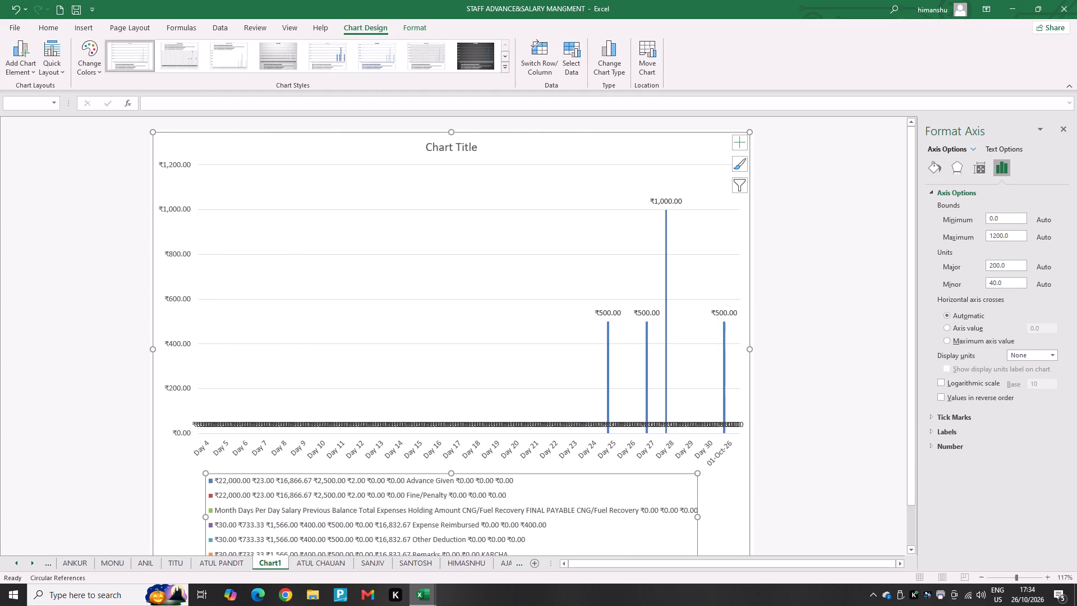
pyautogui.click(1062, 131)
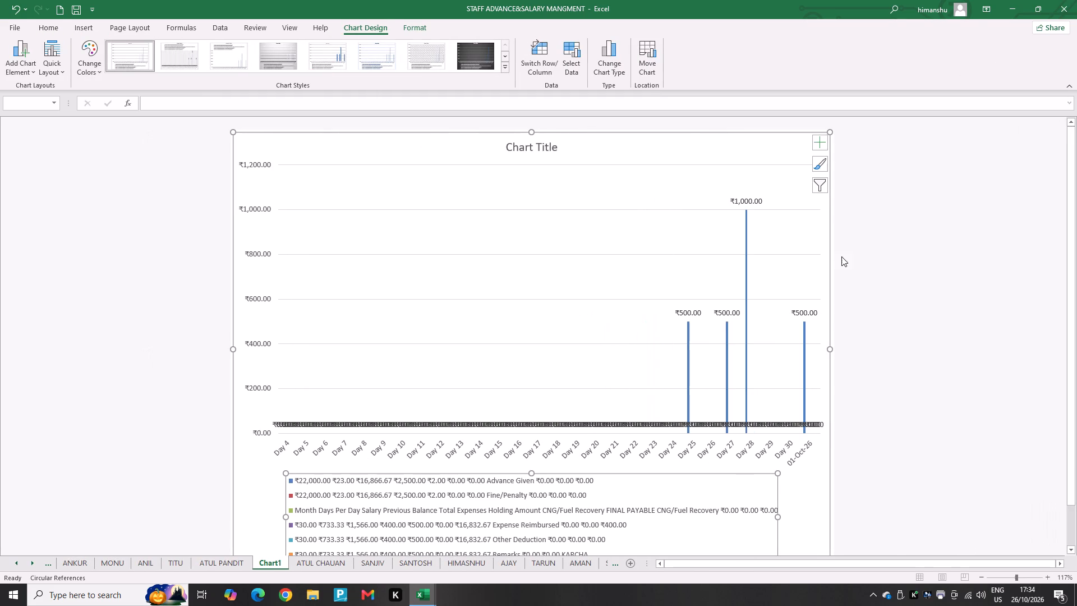
pyautogui.click(240, 572)
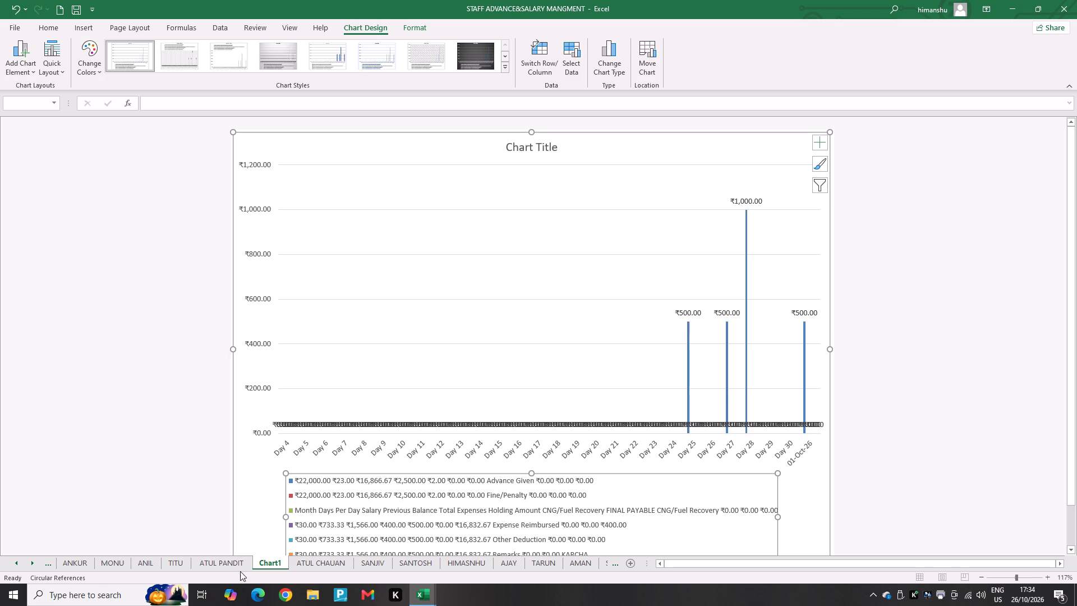
pyautogui.click(240, 561)
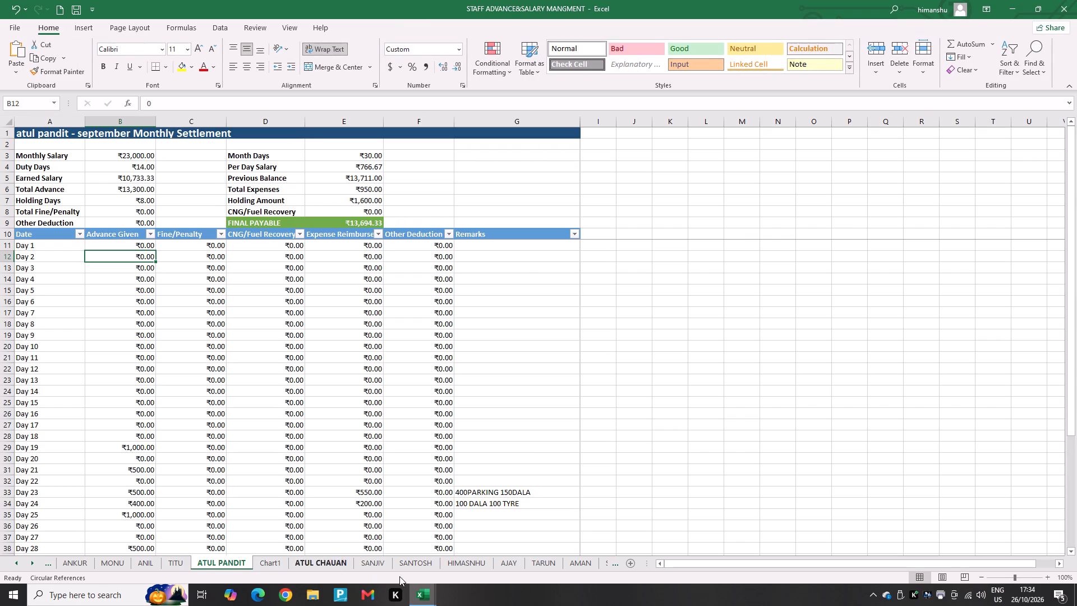
pyautogui.tripleClick(659, 564)
pyautogui.scroll(-3, 429, 508)
pyautogui.scroll(4, 429, 508)
pyautogui.moveTo(171, 461); pyautogui.dragTo(187, 453)
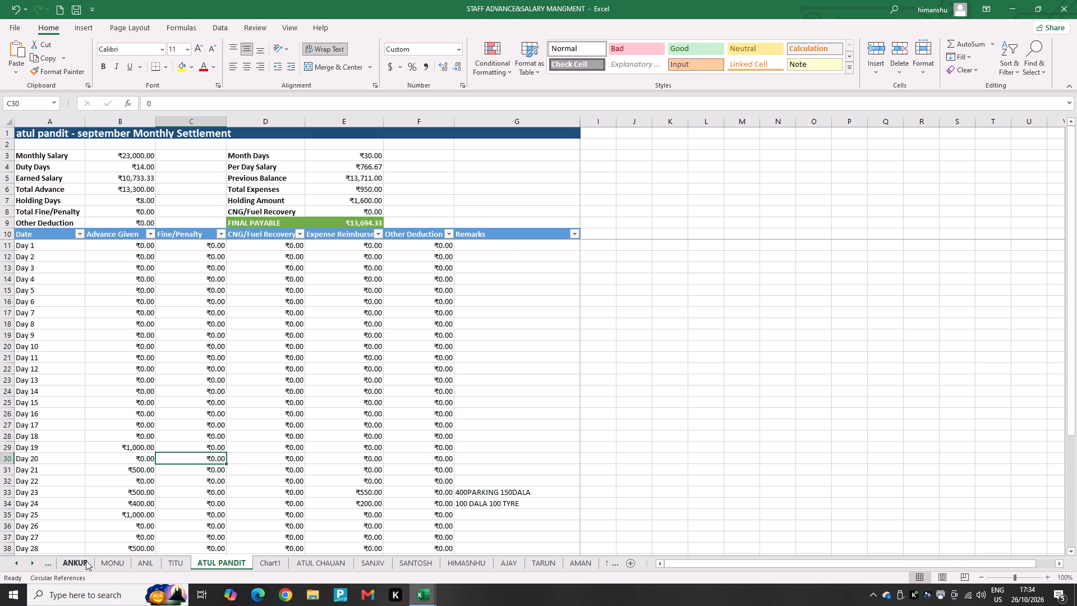
# Look through the START HERE, Chart1, SANJIV and UDAY sheets of the workbook.
pyautogui.click(16, 562)
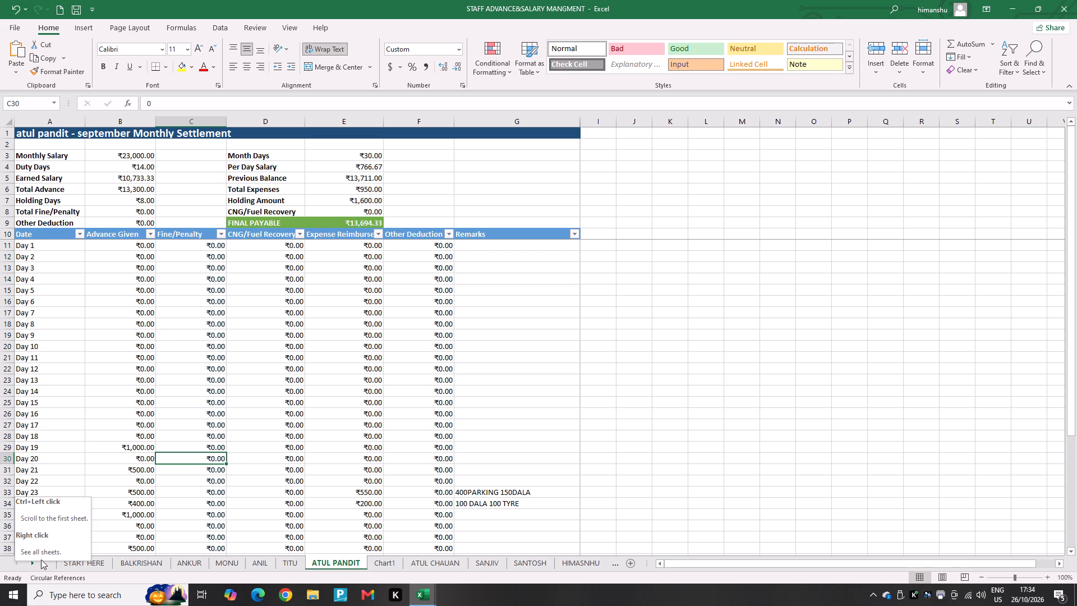
pyautogui.click(128, 560)
pyautogui.click(82, 566)
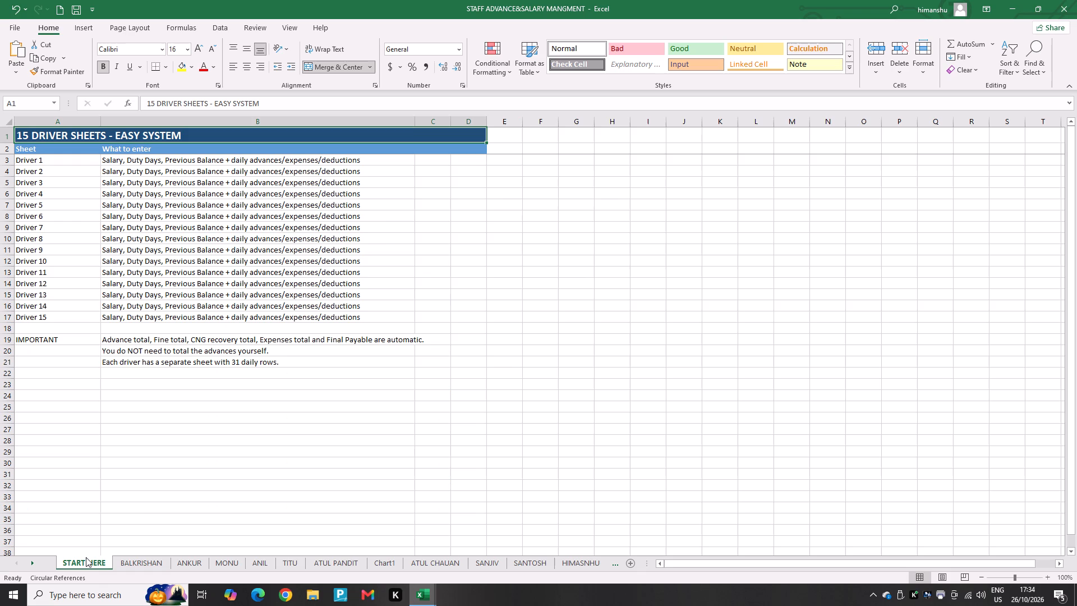
pyautogui.click(393, 560)
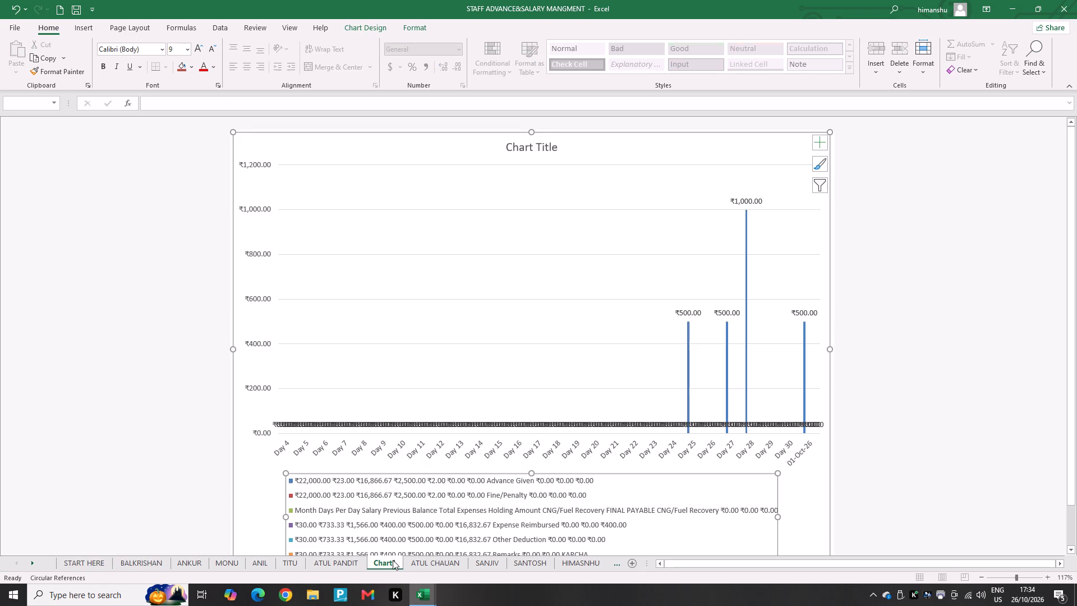
pyautogui.click(481, 570)
pyautogui.tripleClick(612, 563)
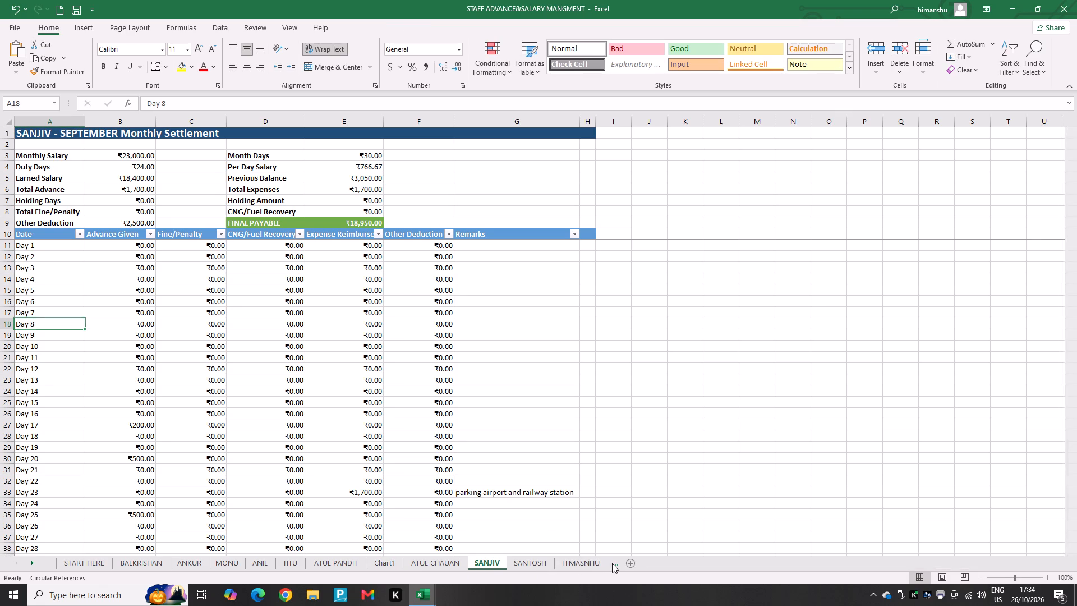
pyautogui.tripleClick(612, 563)
pyautogui.doubleClick(612, 563)
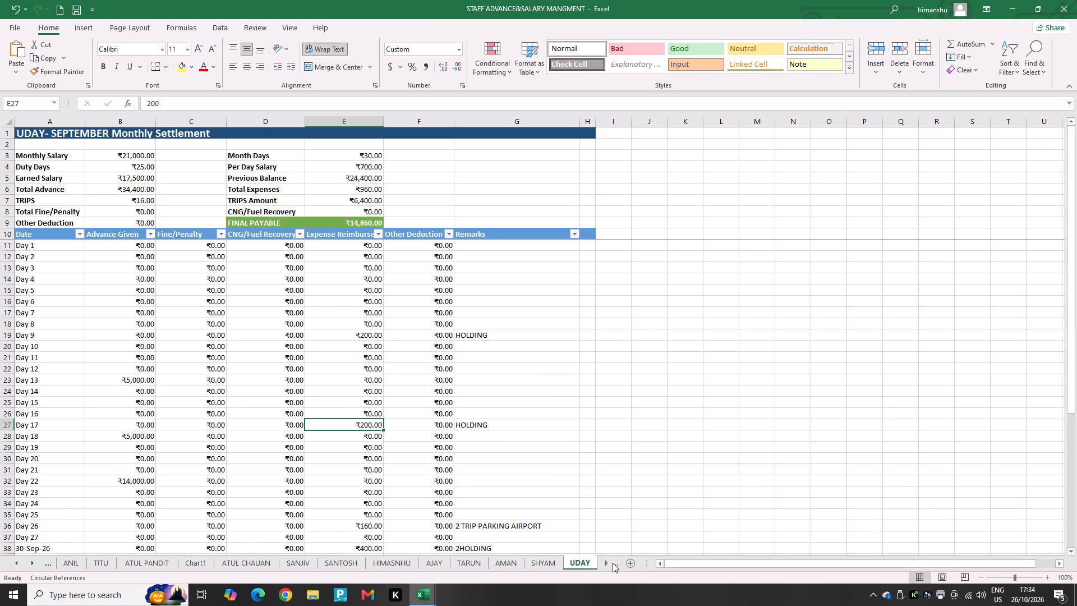
# Rename the KULDEEP sheet that holds Sanjay's September settlement as SANJAY.
pyautogui.doubleClick(610, 557)
pyautogui.click(610, 557)
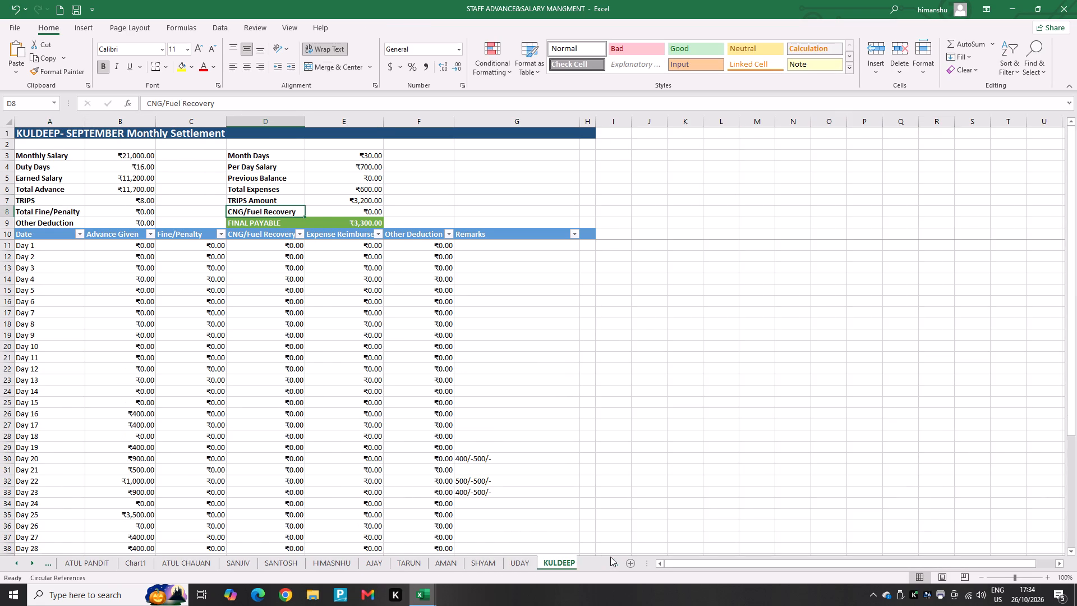
pyautogui.doubleClick(567, 559)
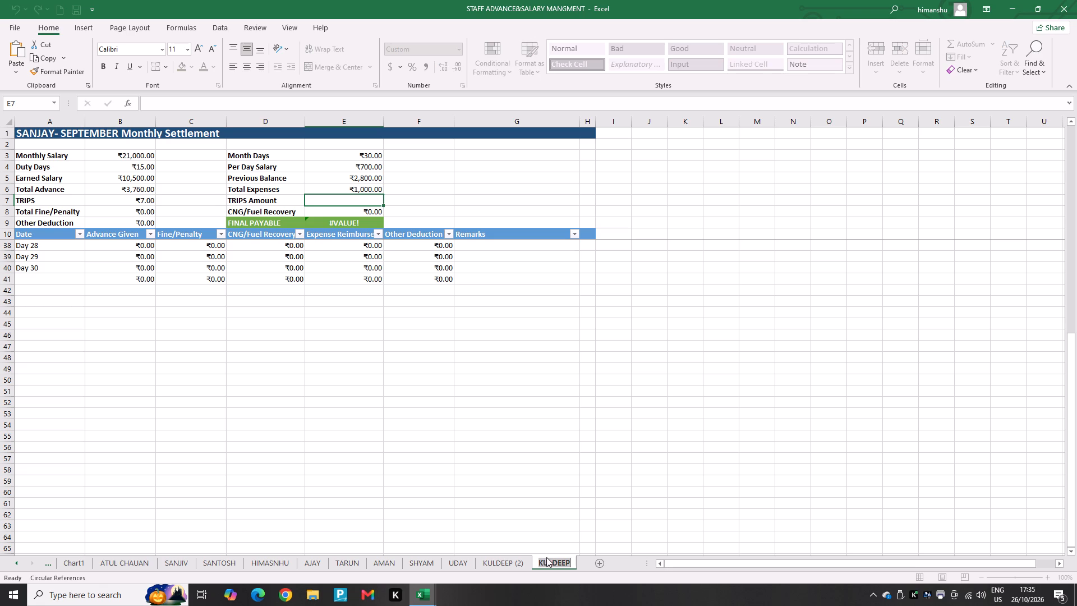
pyautogui.press('s')
pyautogui.write('ANJAY')
pyautogui.press('Return')
# Rename the KULDEEP (2) sheet as KULDEEP by removing its number suffix.
pyautogui.doubleClick(527, 564)
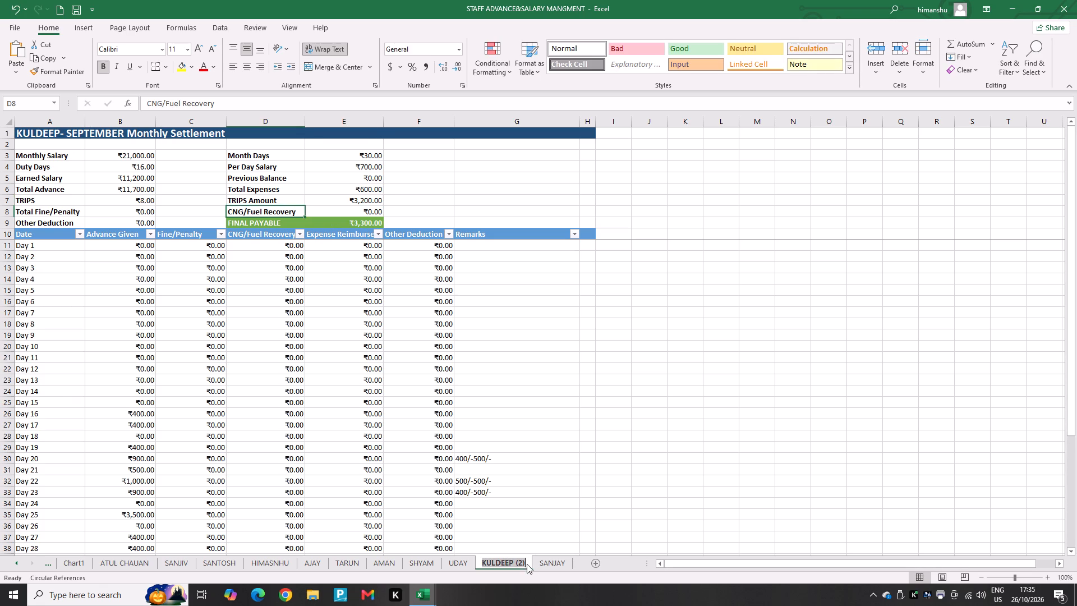
pyautogui.click(527, 562)
pyautogui.doubleClick(518, 558)
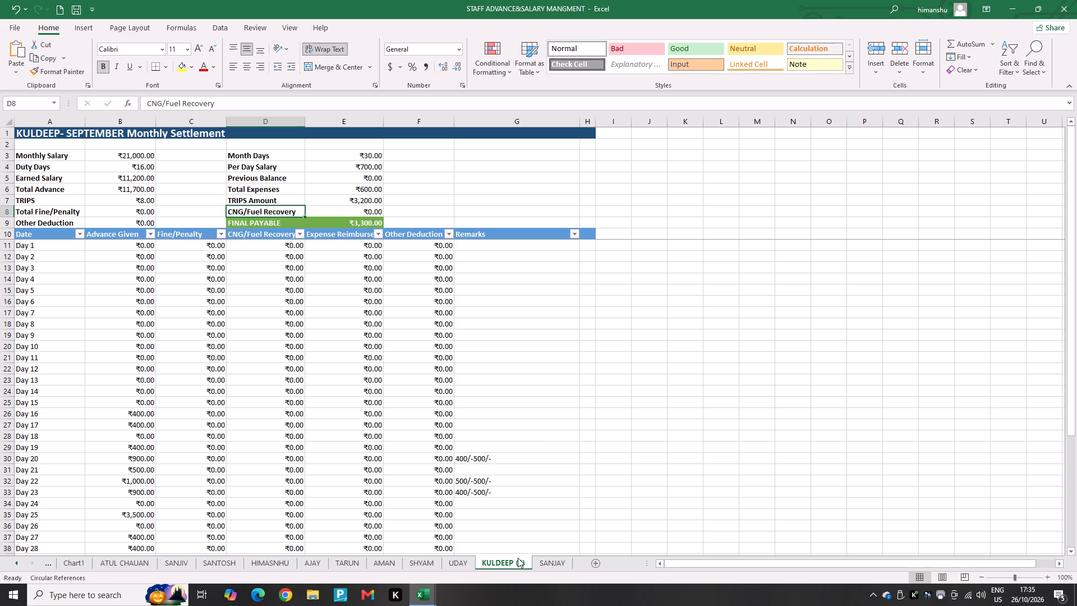
pyautogui.click(522, 560)
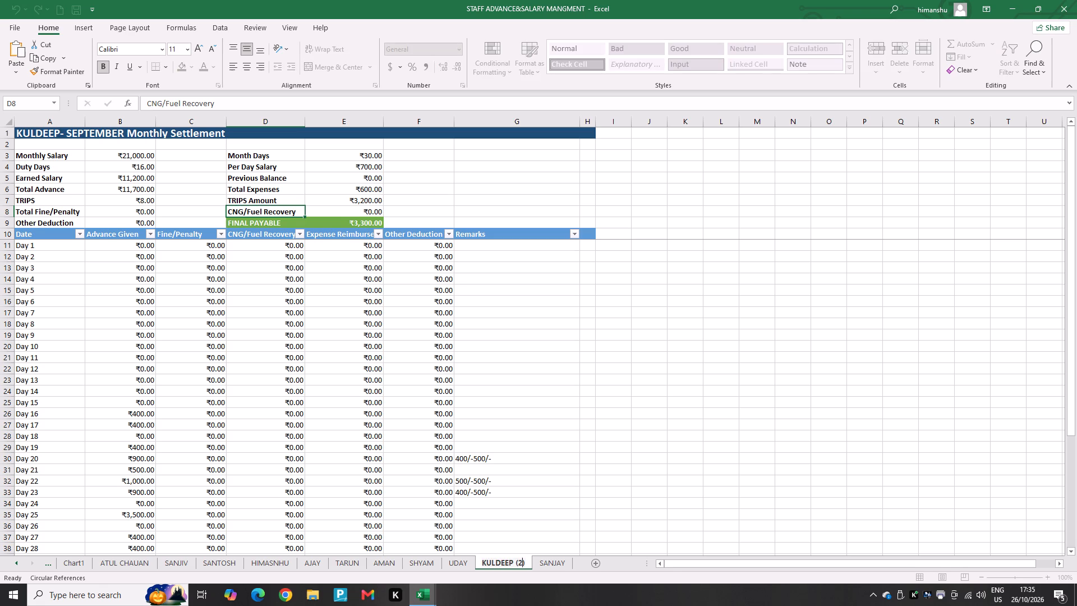
pyautogui.moveTo(516, 562); pyautogui.dragTo(526, 562)
pyautogui.press('BackSpace')
pyautogui.press('Return')
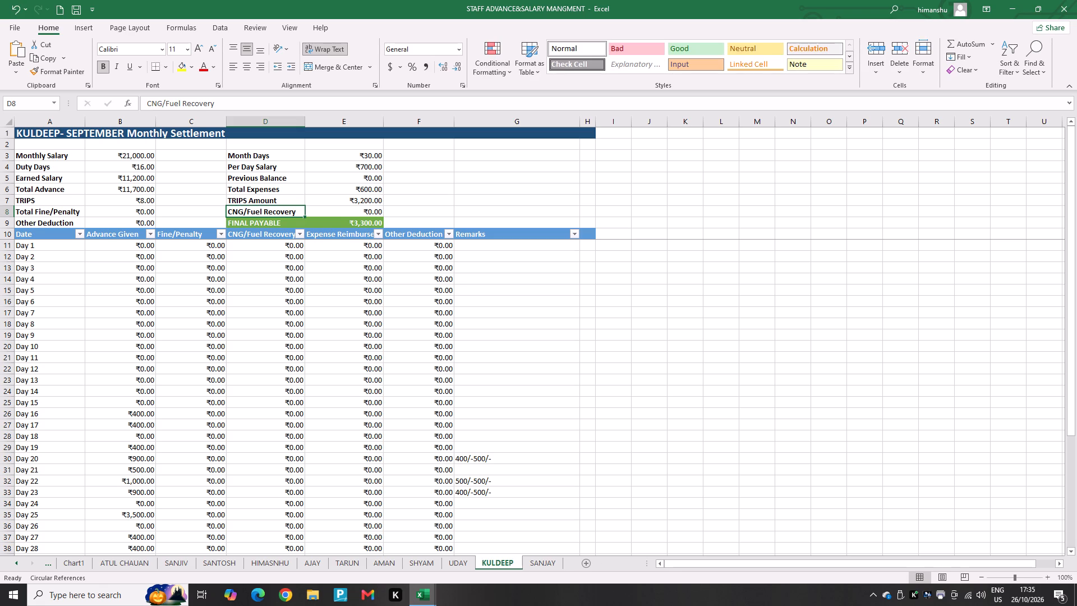
# Return to the SANJAY sheet and save the workbook.
pyautogui.click(556, 563)
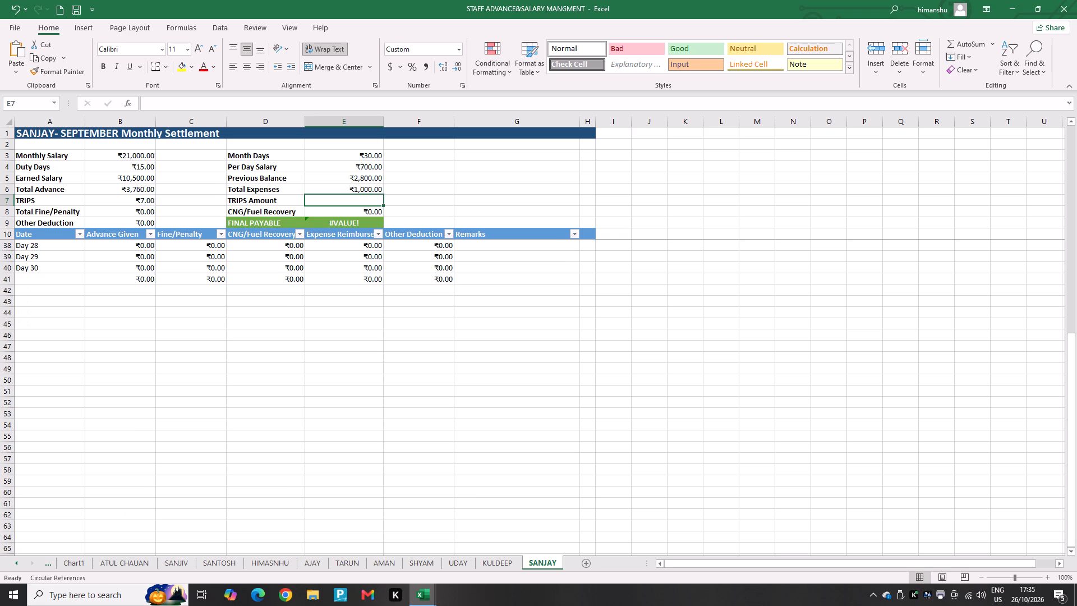
pyautogui.hotkey('ctrl', 's')
pyautogui.hotkey('ctrl', 's')
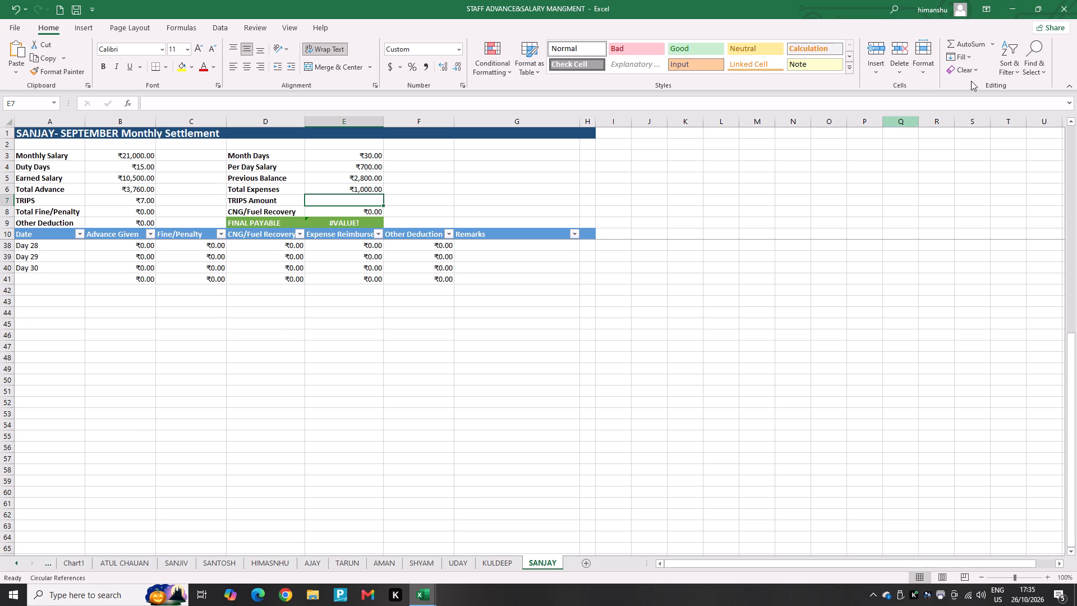
# Minimize the staff salary workbook, save the Copy of MIS DD Logistics APR.2026-27 workbook, and minimize it to show the desktop.
pyautogui.click(1011, 11)
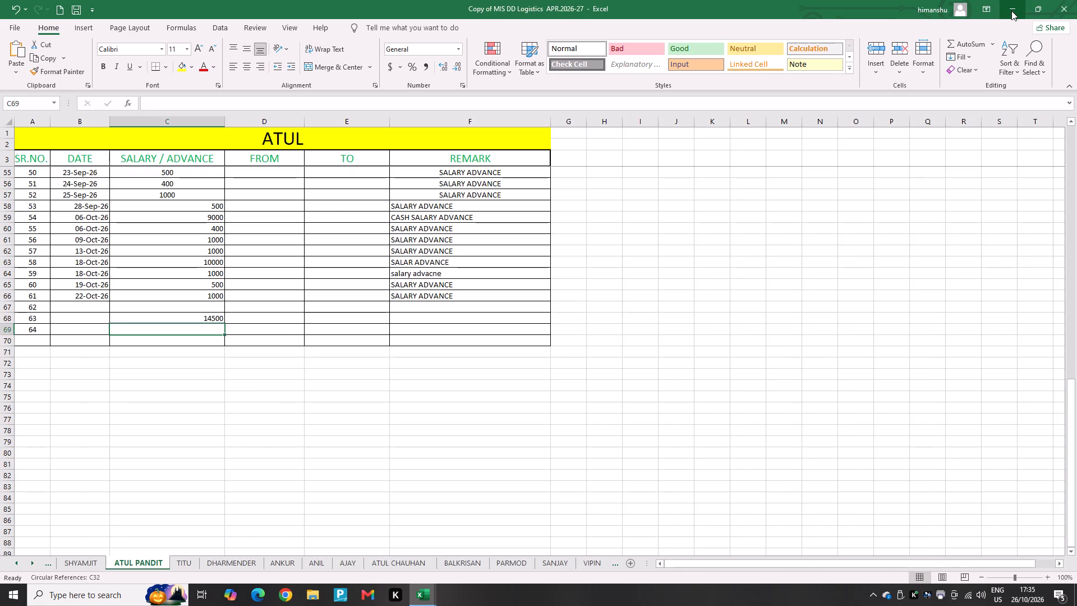
pyautogui.hotkey('ctrl', 's')
pyautogui.hotkey('ctrl', 's')
pyautogui.click(1011, 11)
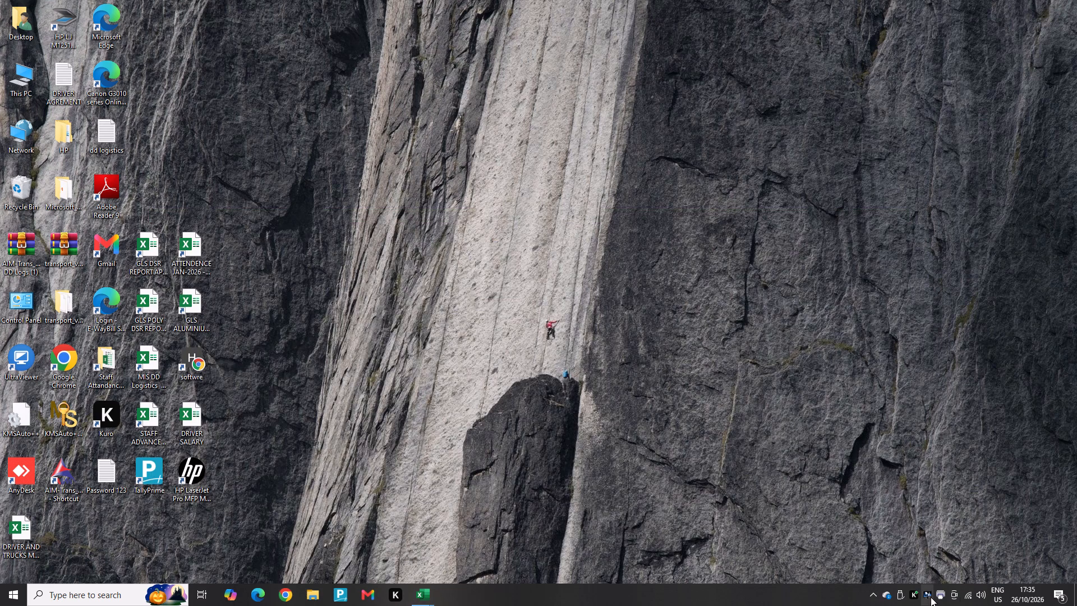
# Open the Windows notification center and dismiss all WhatsApp notifications one by one.
pyautogui.click(1060, 601)
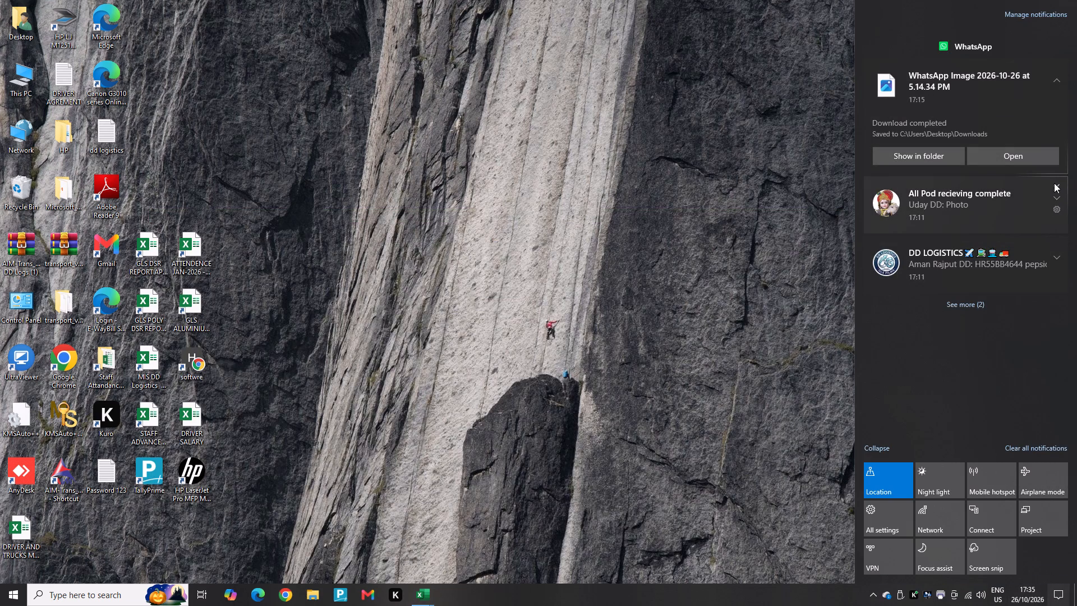
pyautogui.click(1054, 187)
pyautogui.click(1058, 69)
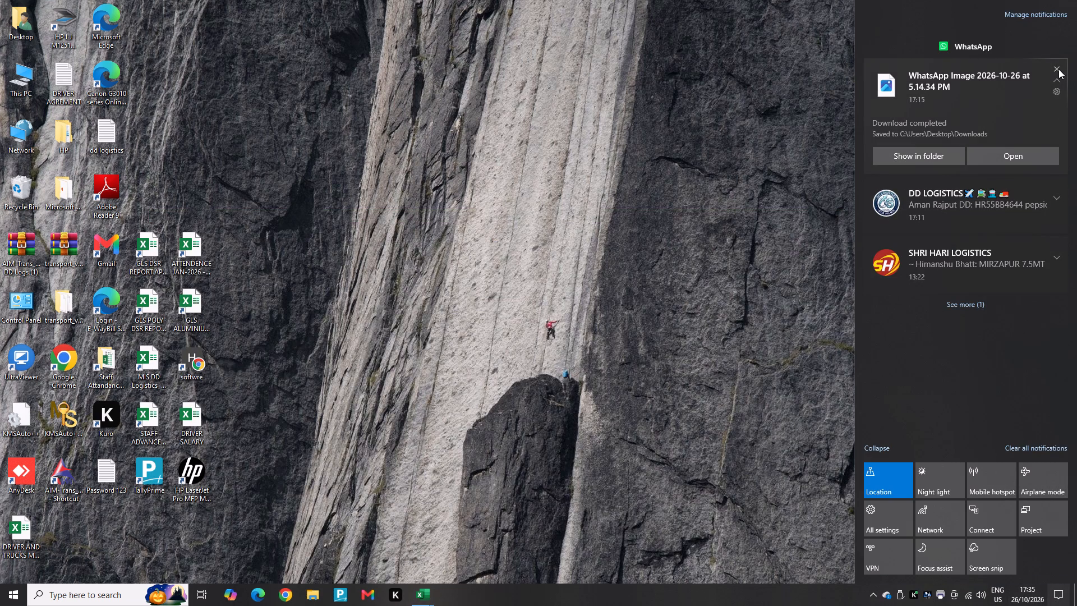
pyautogui.click(1058, 70)
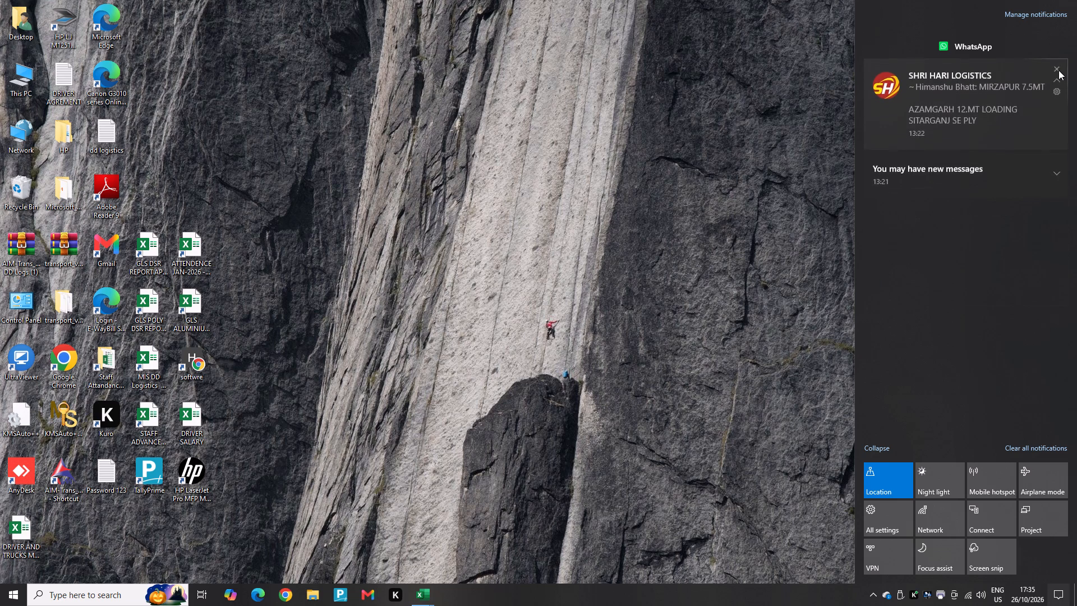
pyautogui.click(1058, 70)
pyautogui.click(1058, 70)
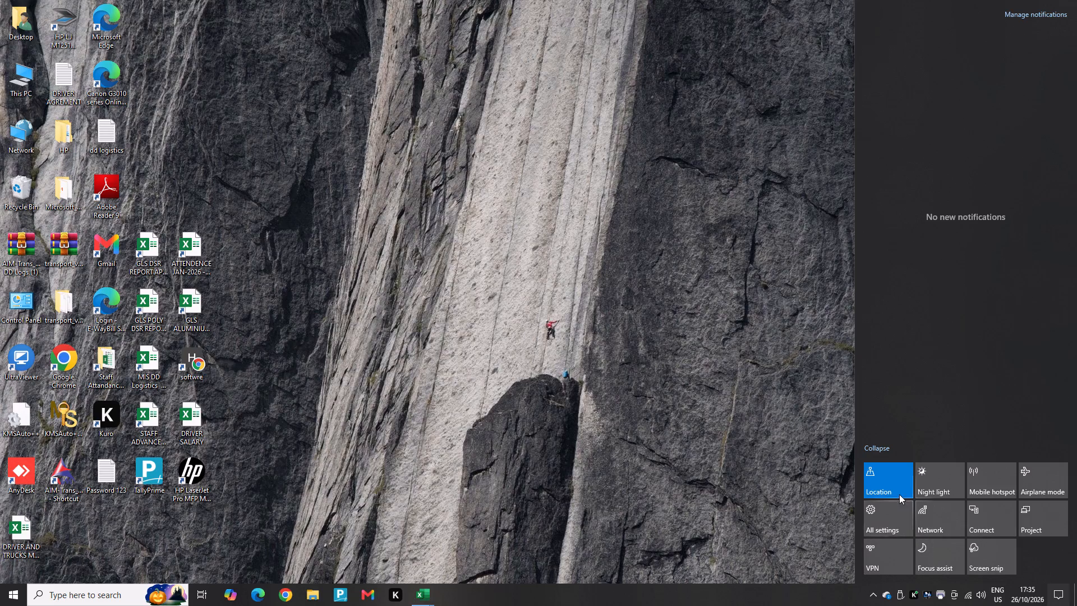
# Open Windows Settings and dismiss the recommendation to back up the PC.
pyautogui.click(899, 515)
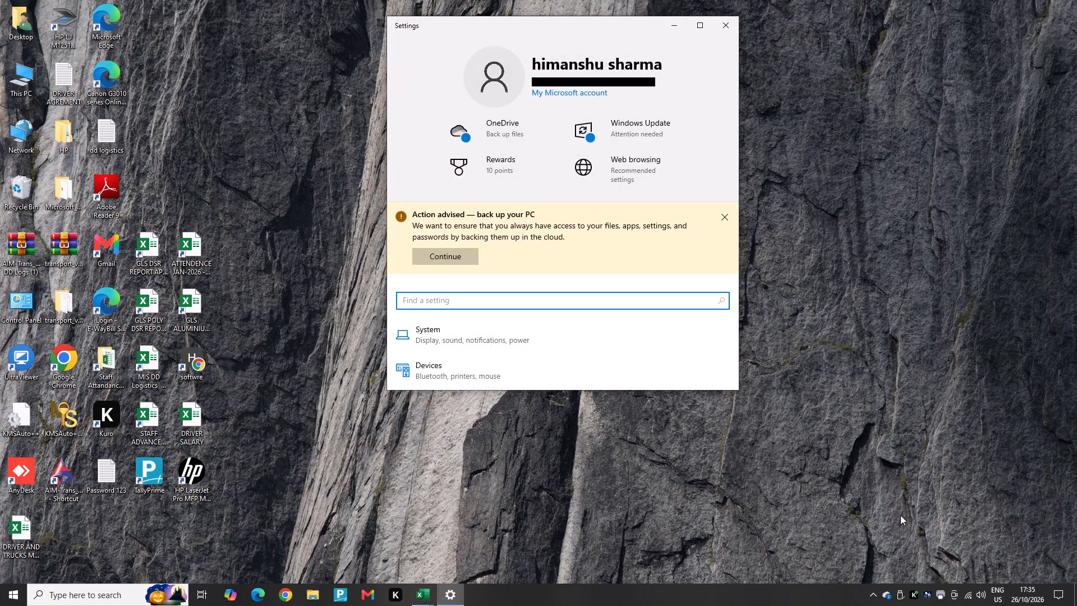
pyautogui.click(725, 226)
# Look over the System display settings, including scale and layout, and close Settings to return to the desktop.
pyautogui.click(523, 267)
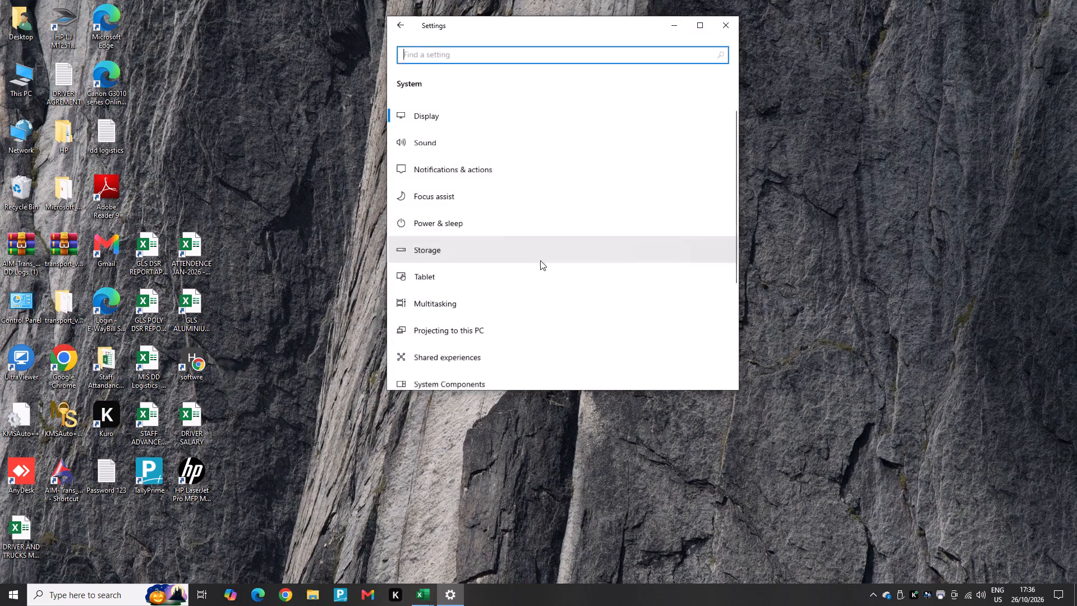
pyautogui.click(645, 104)
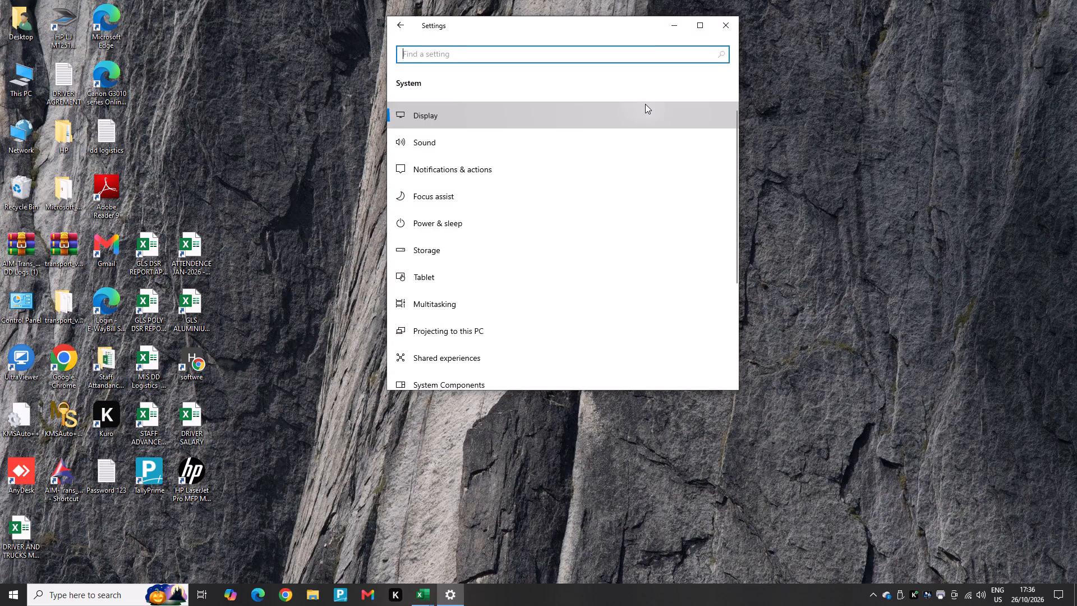
pyautogui.click(645, 104)
pyautogui.doubleClick(646, 113)
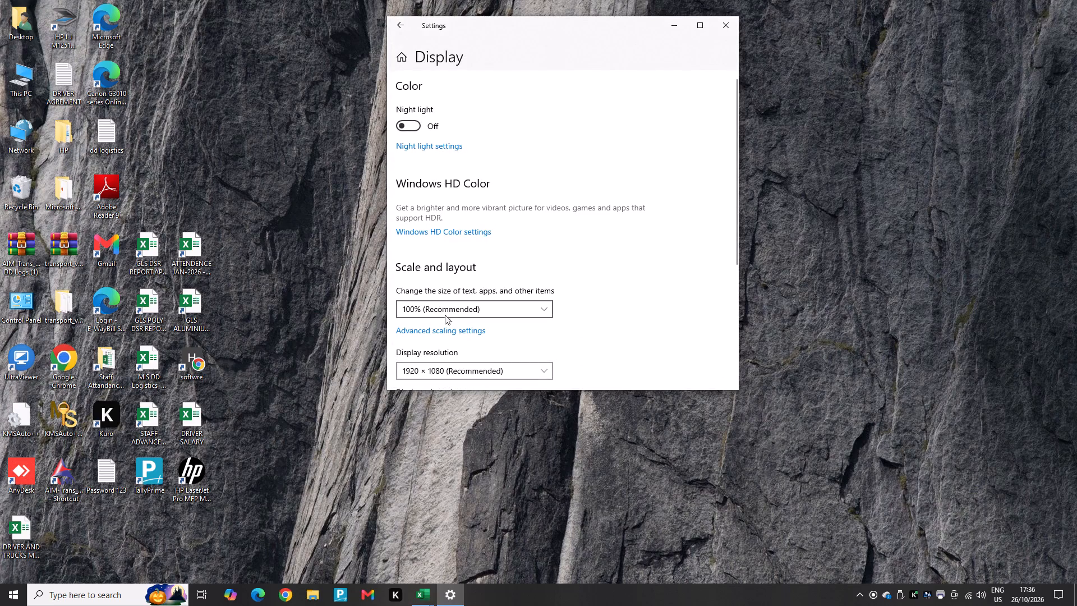
pyautogui.click(733, 25)
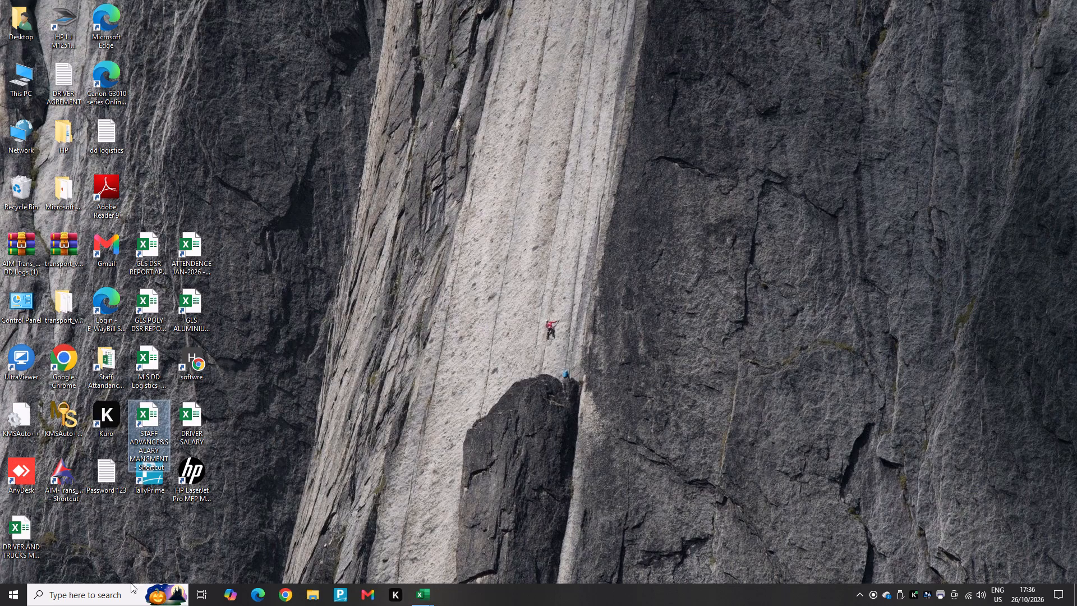
pyautogui.click(160, 543)
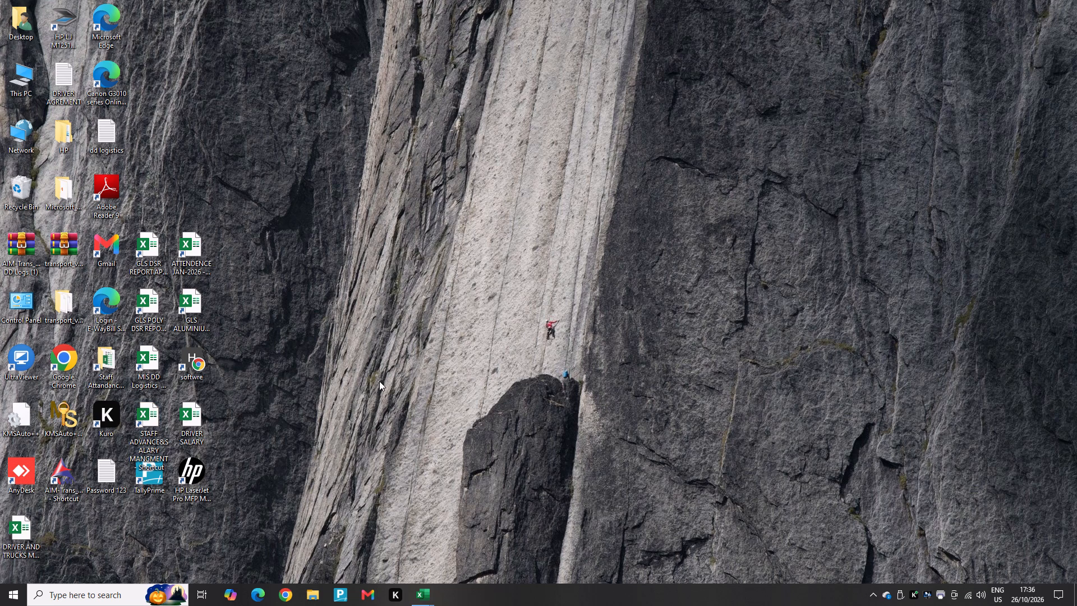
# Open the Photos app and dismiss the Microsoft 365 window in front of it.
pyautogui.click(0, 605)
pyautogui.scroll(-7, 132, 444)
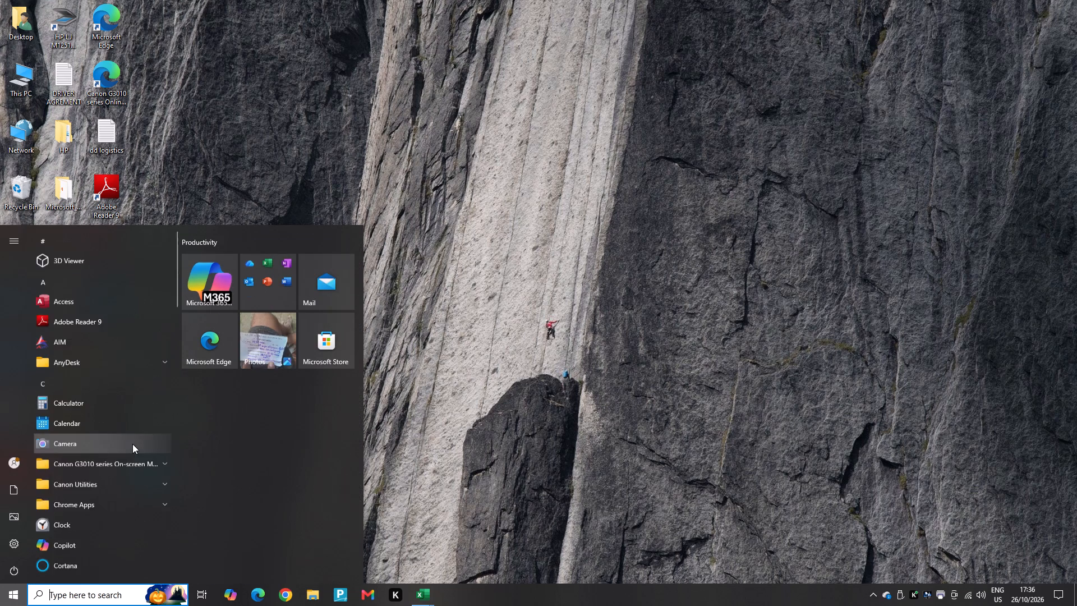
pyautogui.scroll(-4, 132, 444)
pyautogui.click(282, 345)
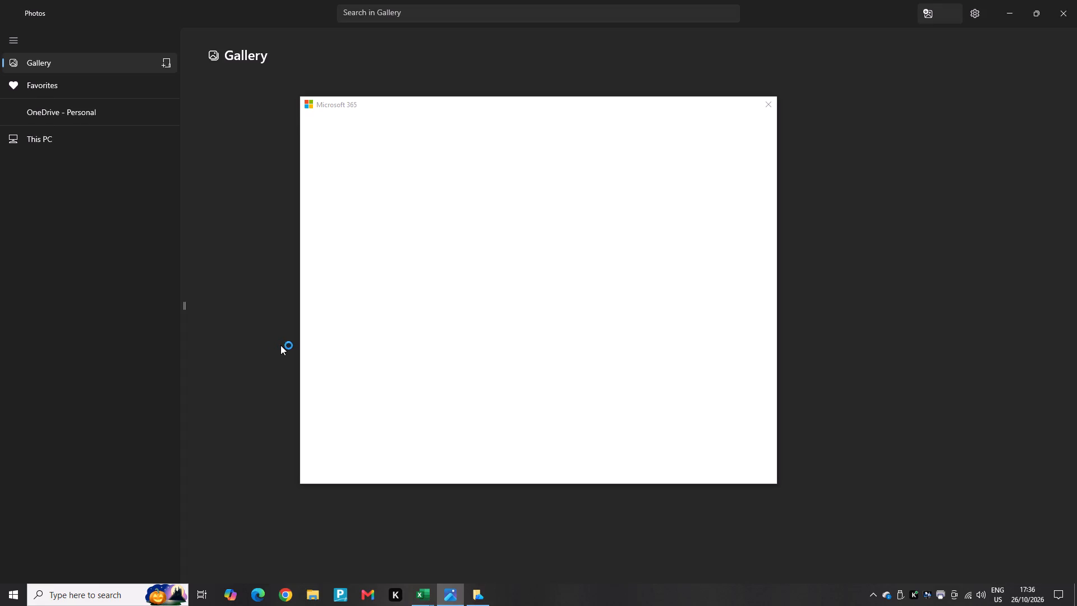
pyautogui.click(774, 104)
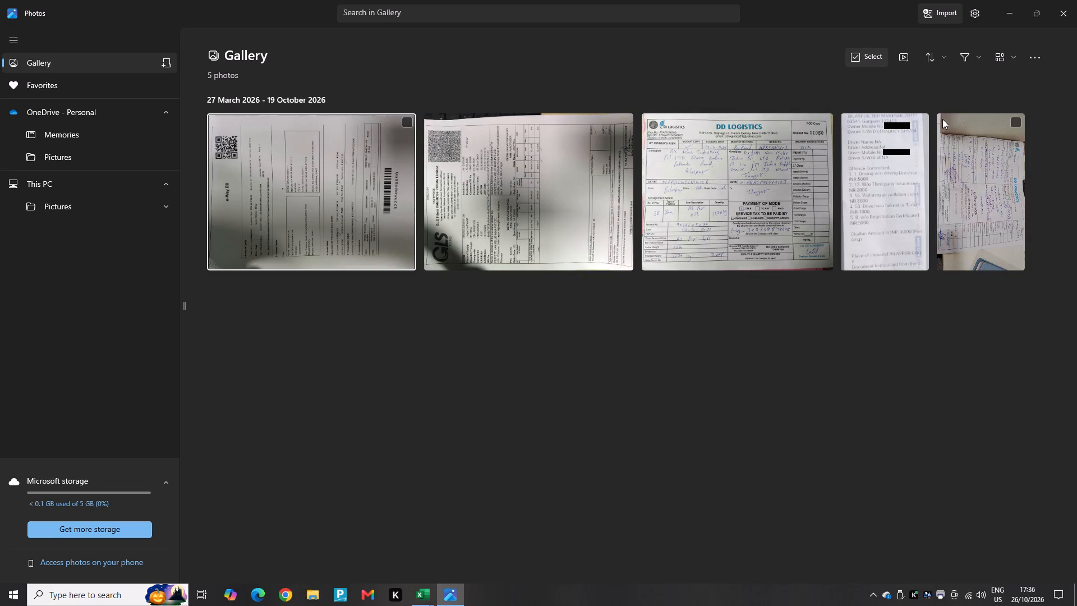
# Look over the Gallery photos, open the last photo in its own viewer window and close that window.
pyautogui.click(73, 62)
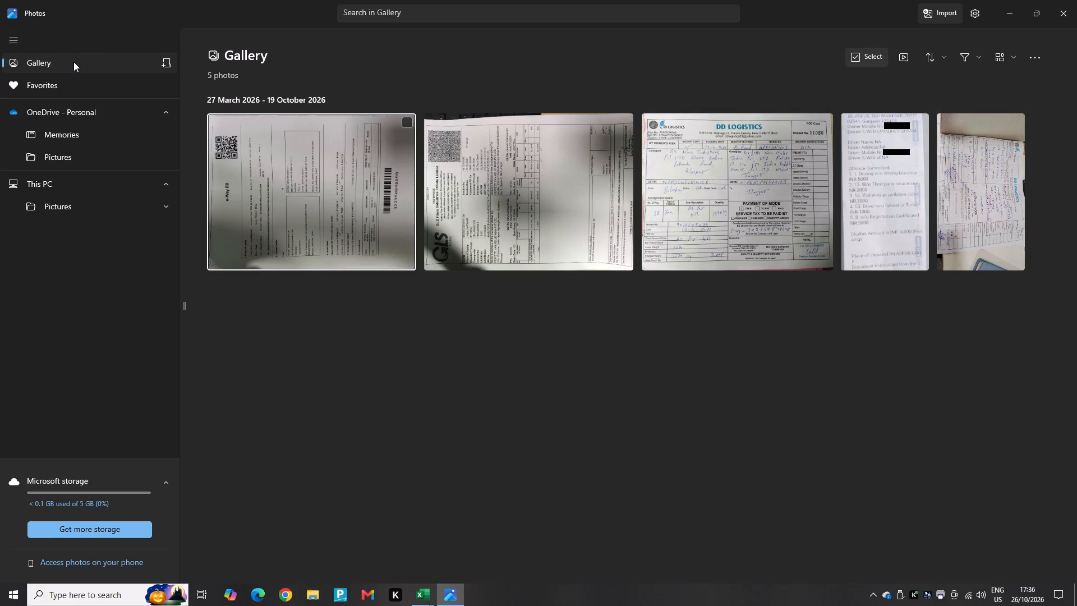
pyautogui.doubleClick(74, 62)
pyautogui.scroll(-4, 459, 157)
pyautogui.scroll(1, 476, 169)
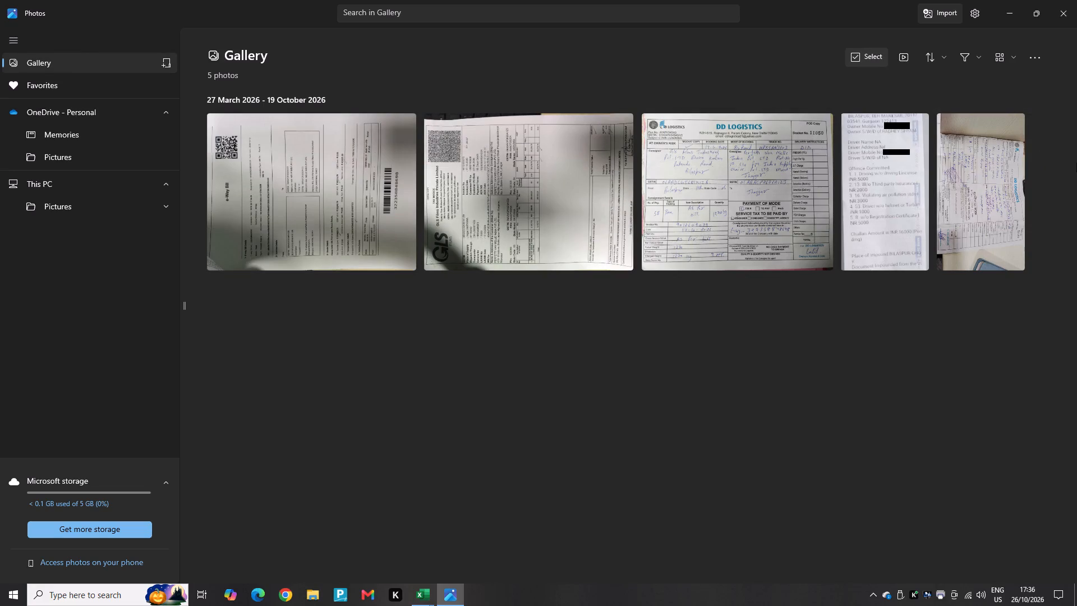
pyautogui.click(1001, 192)
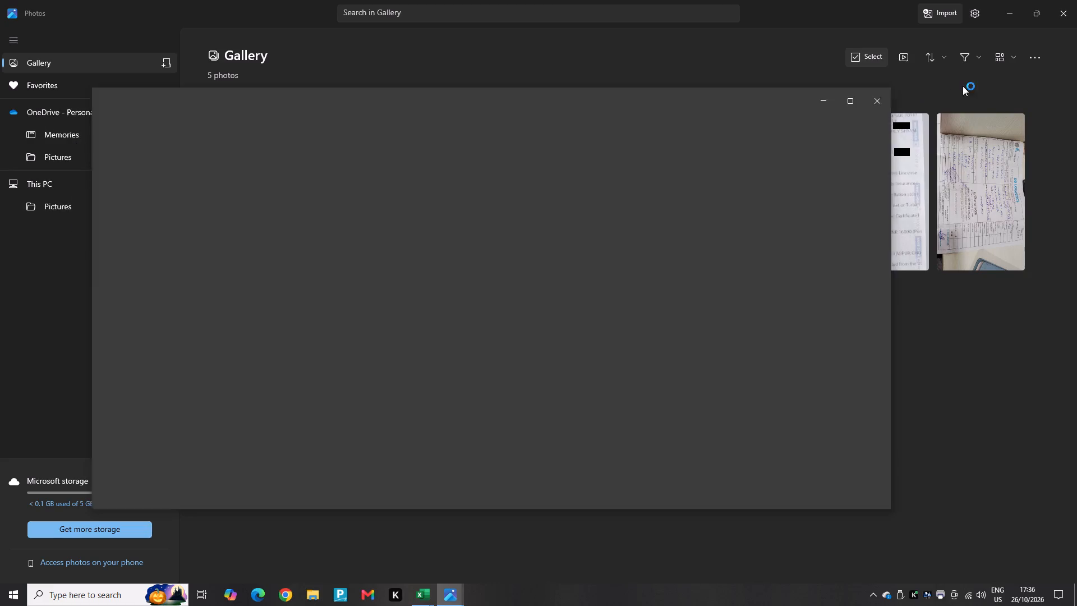
pyautogui.click(881, 102)
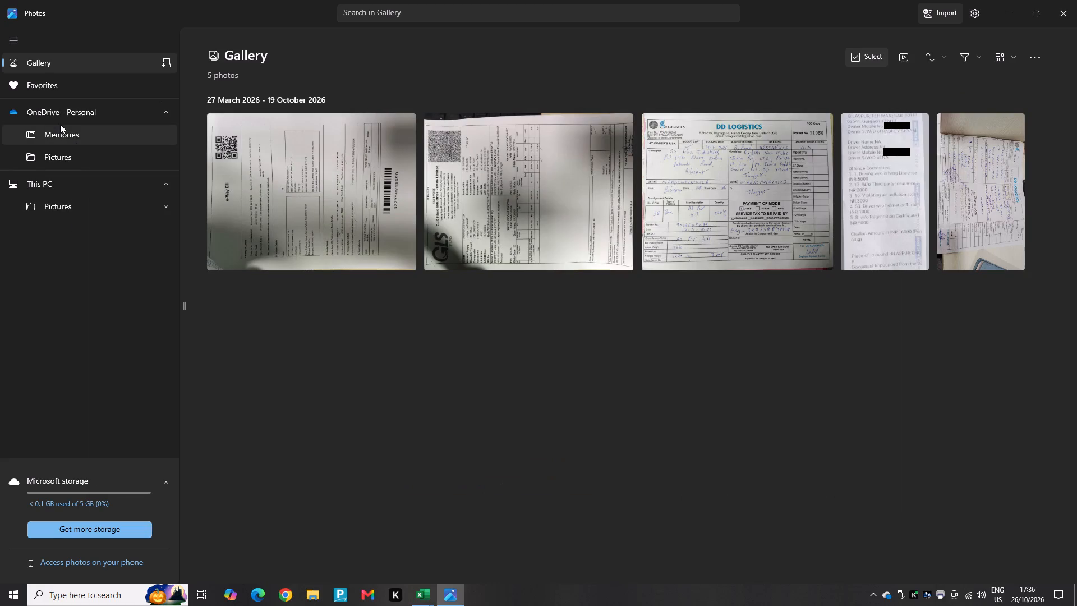
# Browse the OneDrive and This PC picture folders, including Camera Roll and Saved Pictures, plus Favorites, and close Photos.
pyautogui.click(60, 124)
pyautogui.click(65, 147)
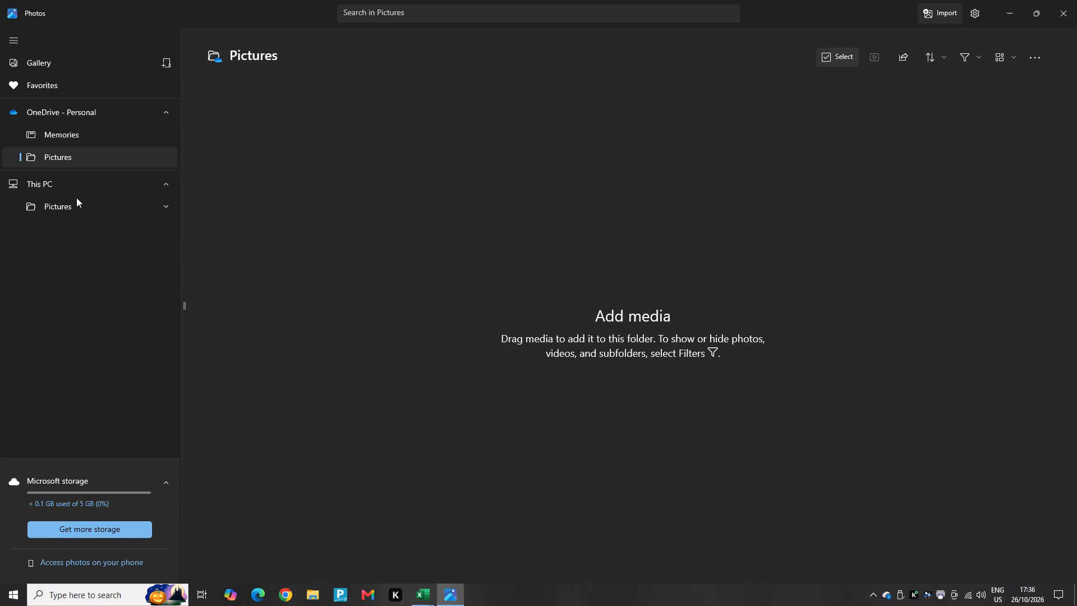
pyautogui.click(76, 198)
pyautogui.click(88, 185)
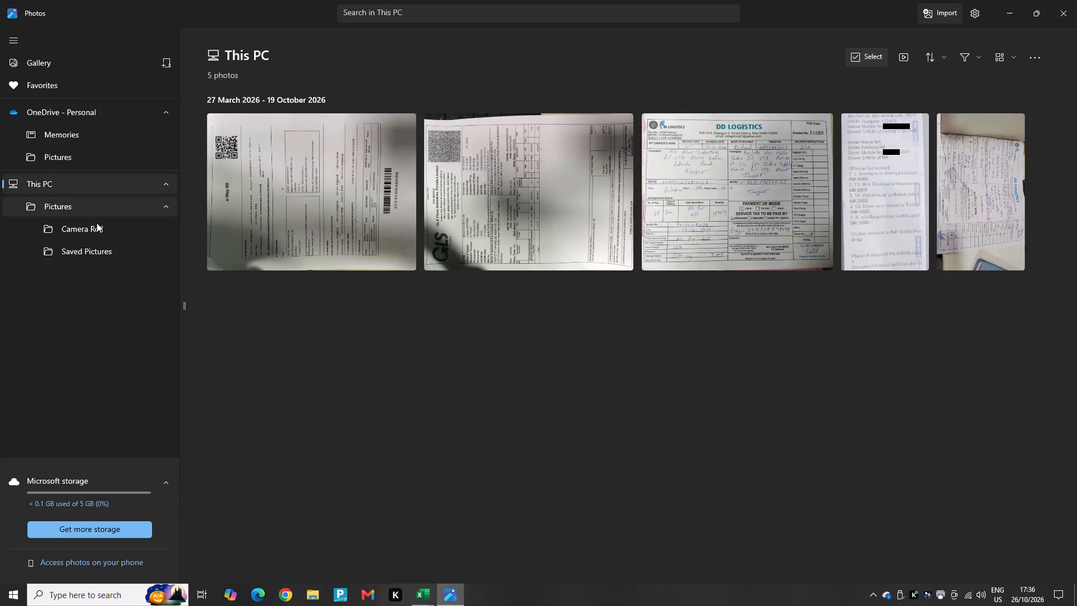
pyautogui.click(96, 223)
pyautogui.click(100, 252)
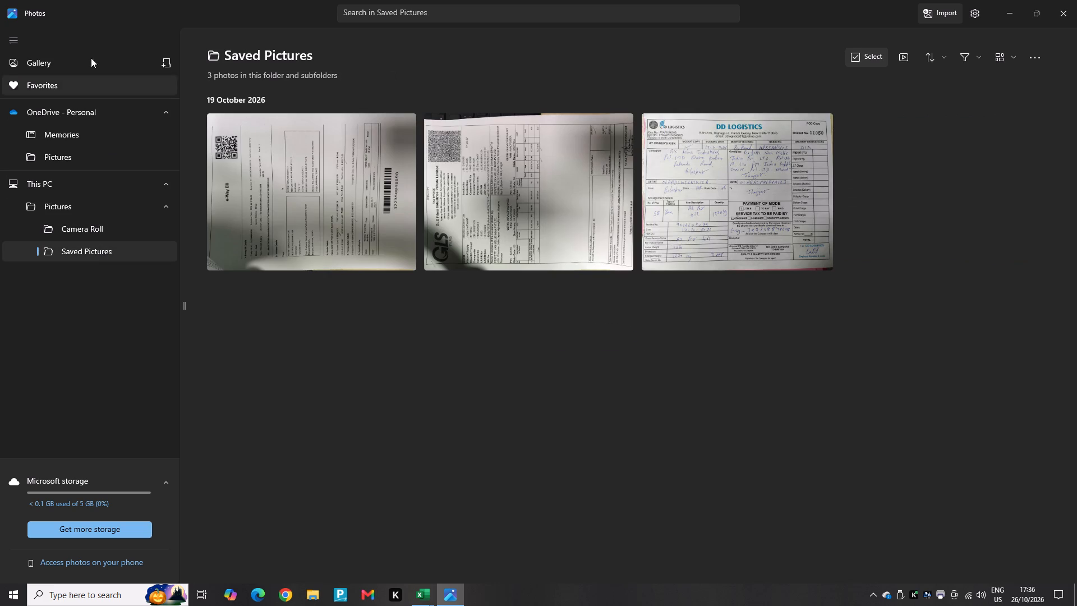
pyautogui.click(90, 47)
pyautogui.click(93, 62)
pyautogui.click(101, 90)
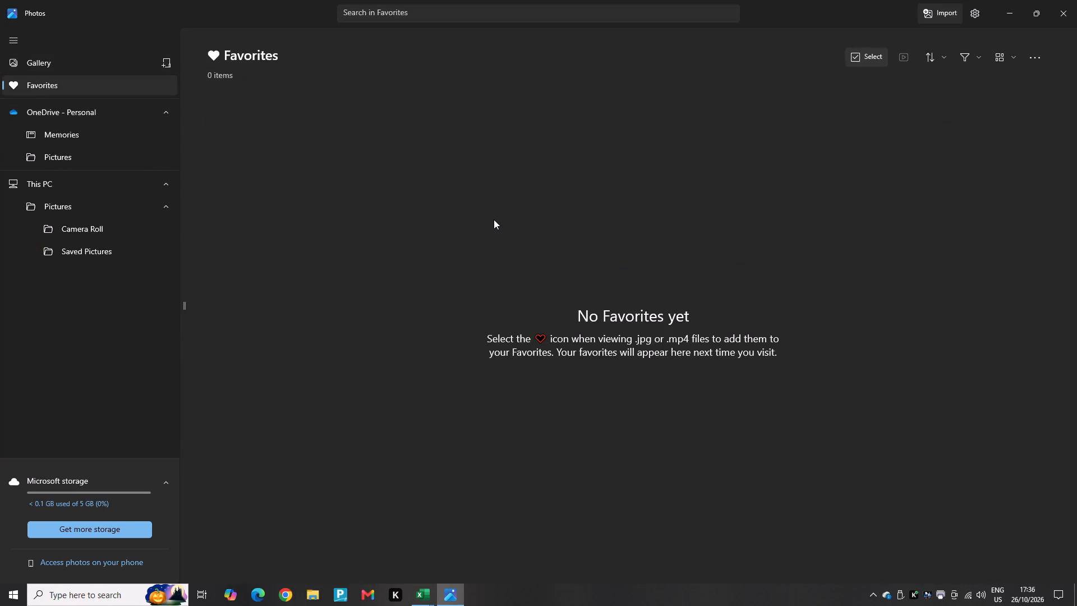
pyautogui.click(1076, 0)
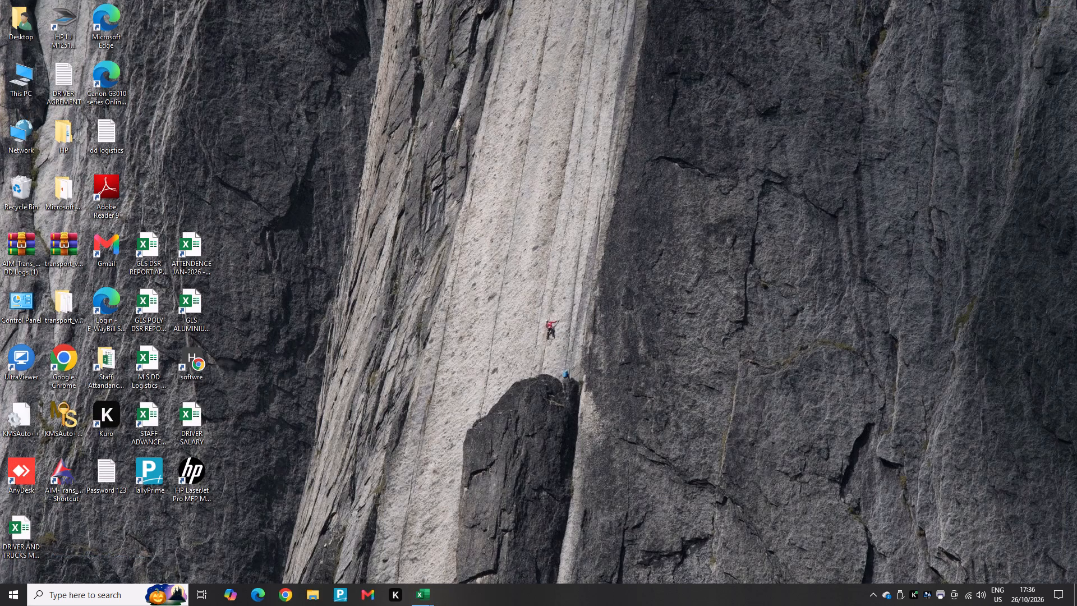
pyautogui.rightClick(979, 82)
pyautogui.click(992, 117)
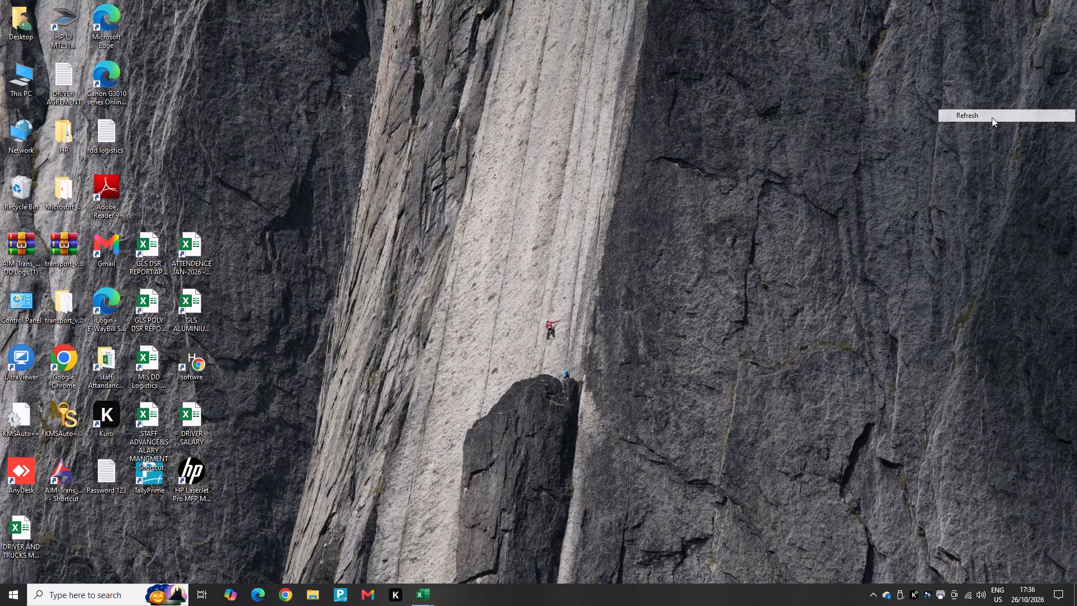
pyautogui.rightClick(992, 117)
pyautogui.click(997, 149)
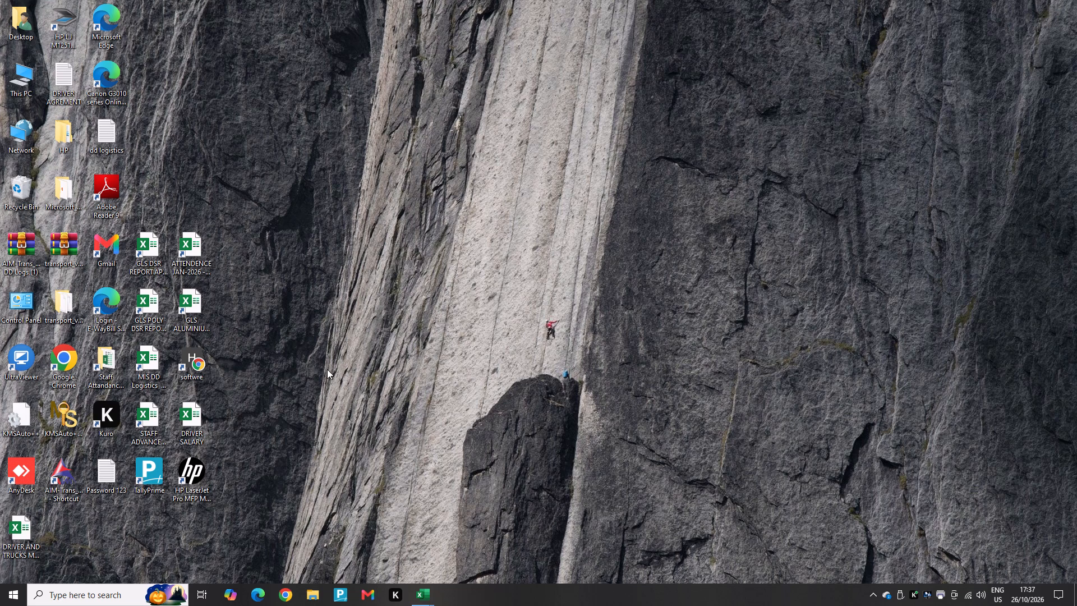
# Locate WhatsApp among the installed apps.
pyautogui.click(0, 566)
pyautogui.click(0, 605)
pyautogui.scroll(-13, 102, 426)
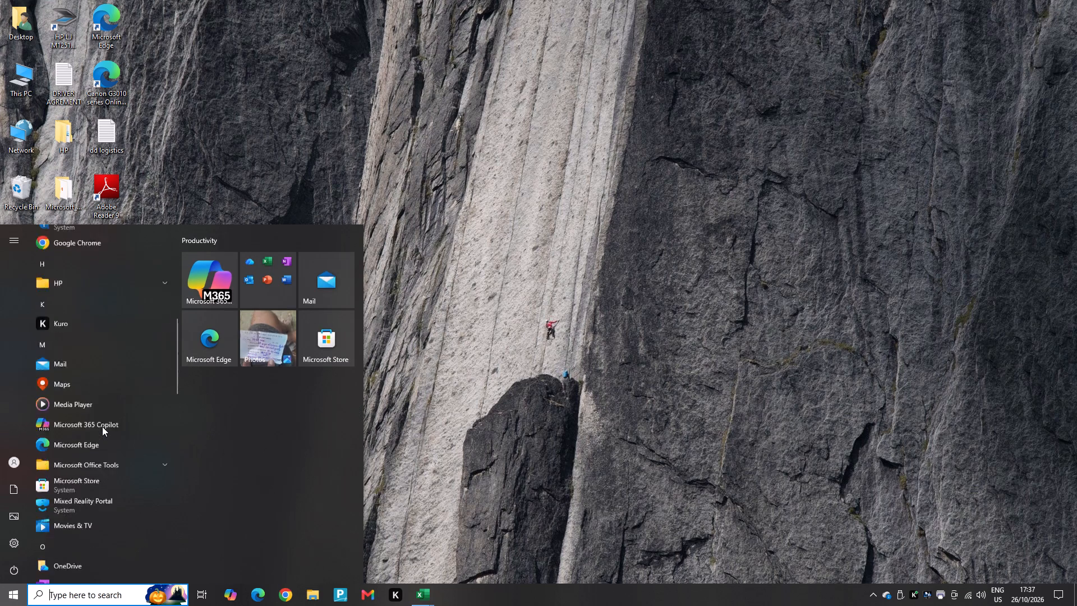
pyautogui.scroll(-8, 102, 426)
pyautogui.scroll(-3, 83, 483)
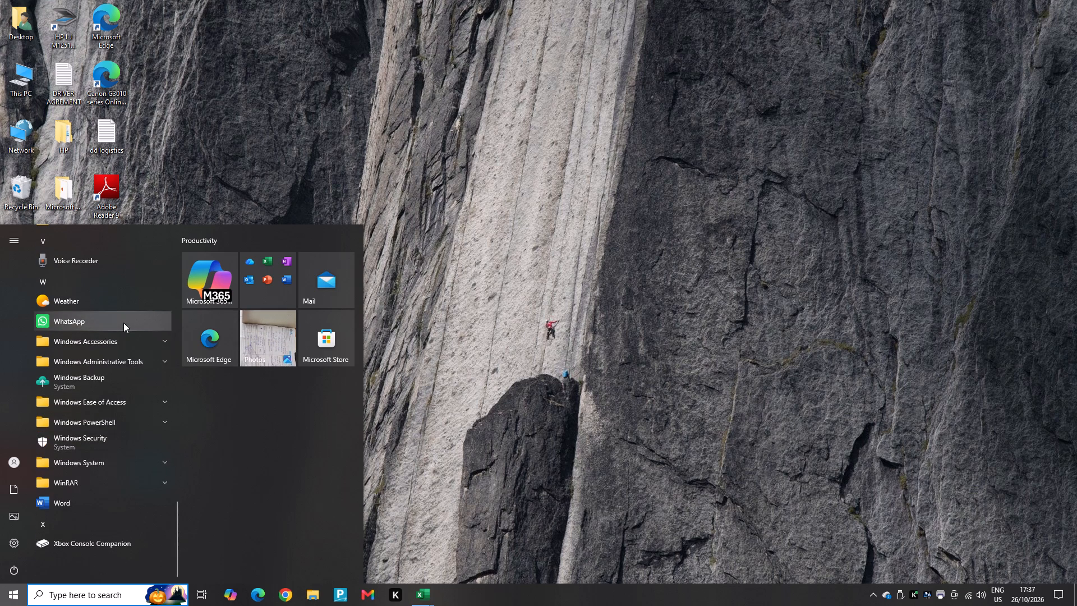
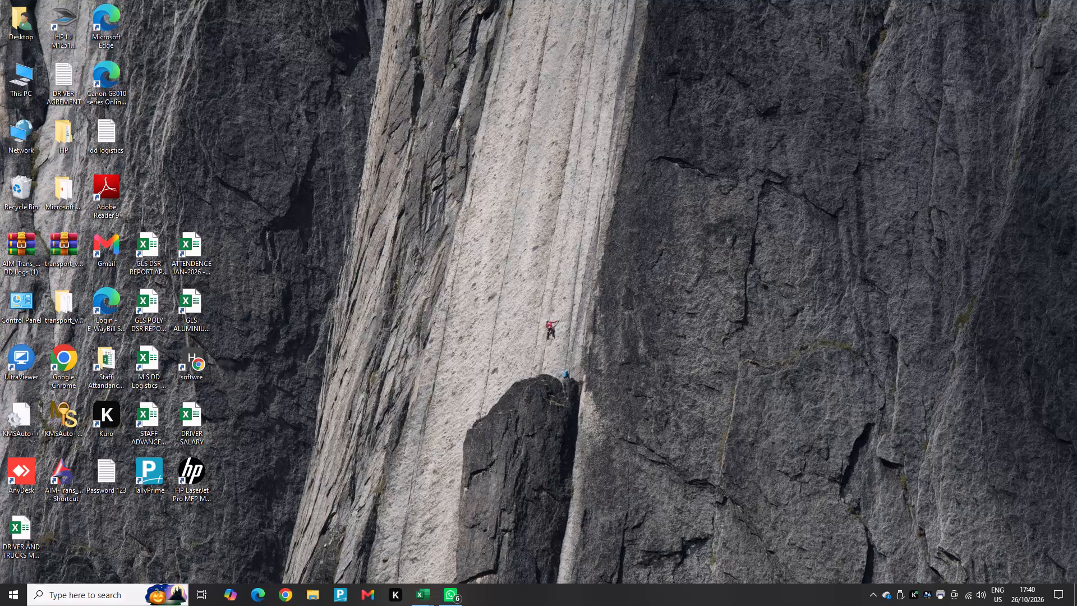
# Open Spreadsheet Compare from the Microsoft Office Tools among the installed apps.
pyautogui.click(0, 605)
pyautogui.scroll(-7, 104, 512)
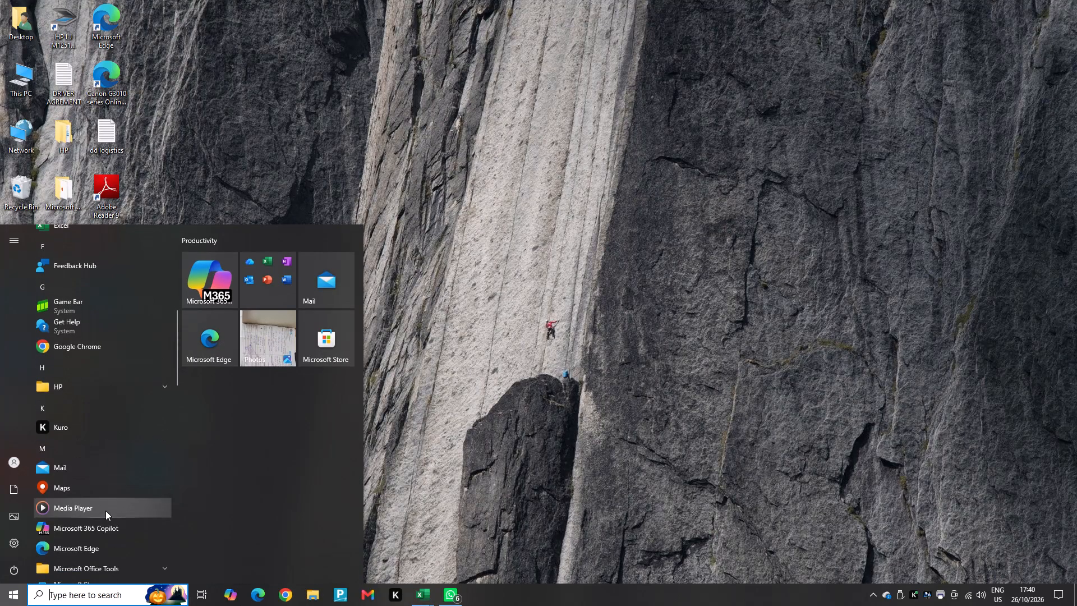
pyautogui.scroll(-2, 103, 534)
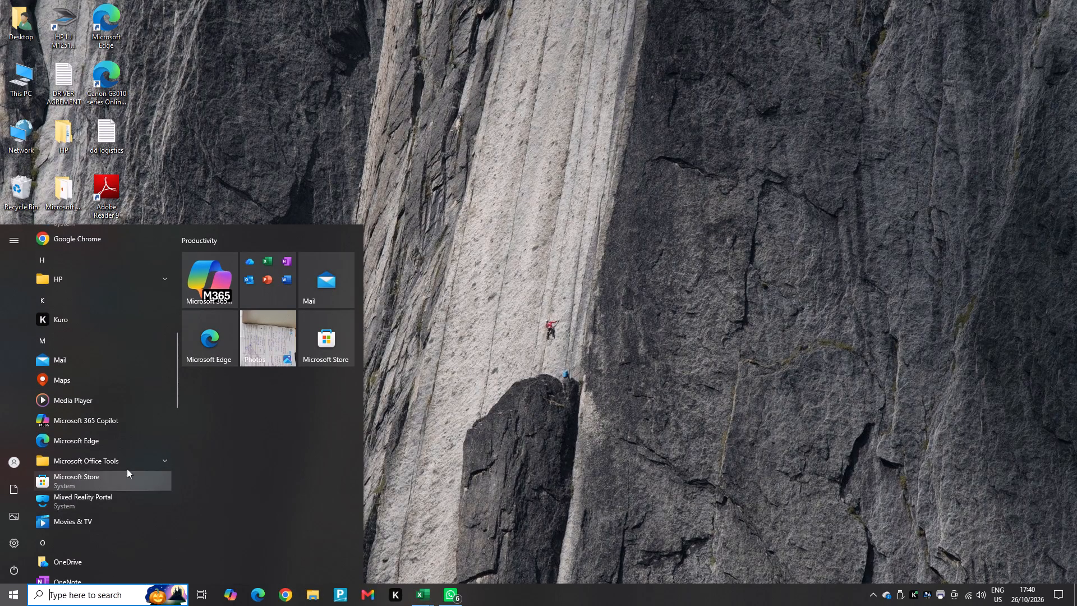
pyautogui.click(130, 462)
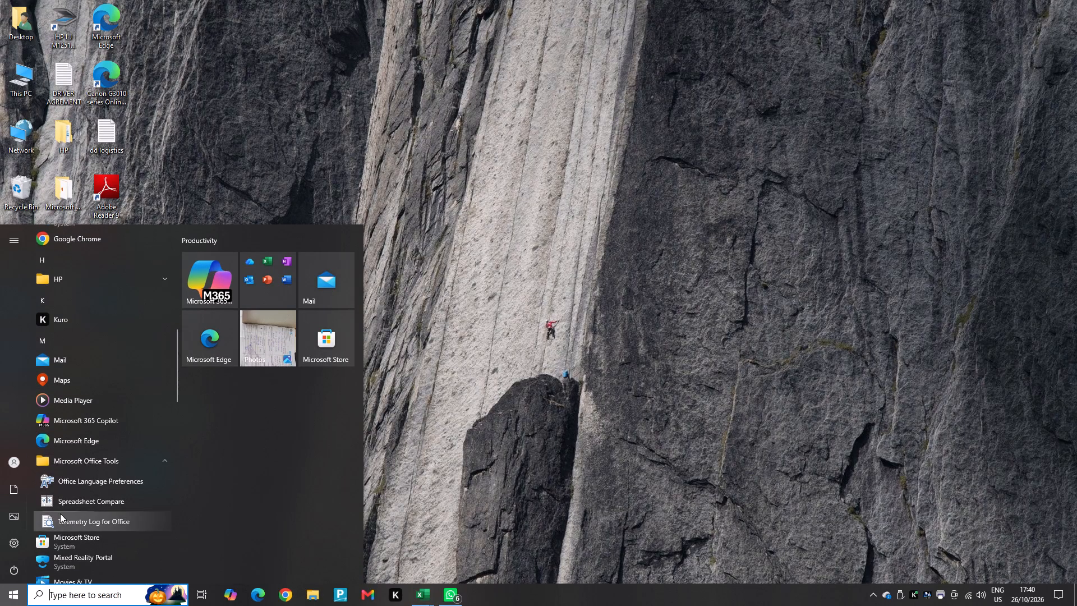
pyautogui.click(104, 502)
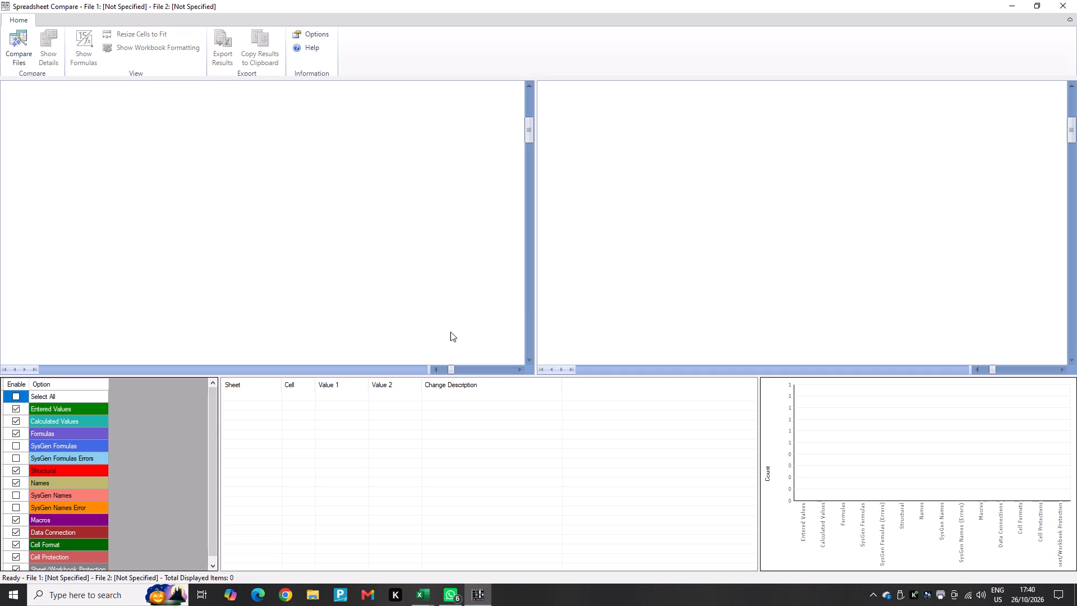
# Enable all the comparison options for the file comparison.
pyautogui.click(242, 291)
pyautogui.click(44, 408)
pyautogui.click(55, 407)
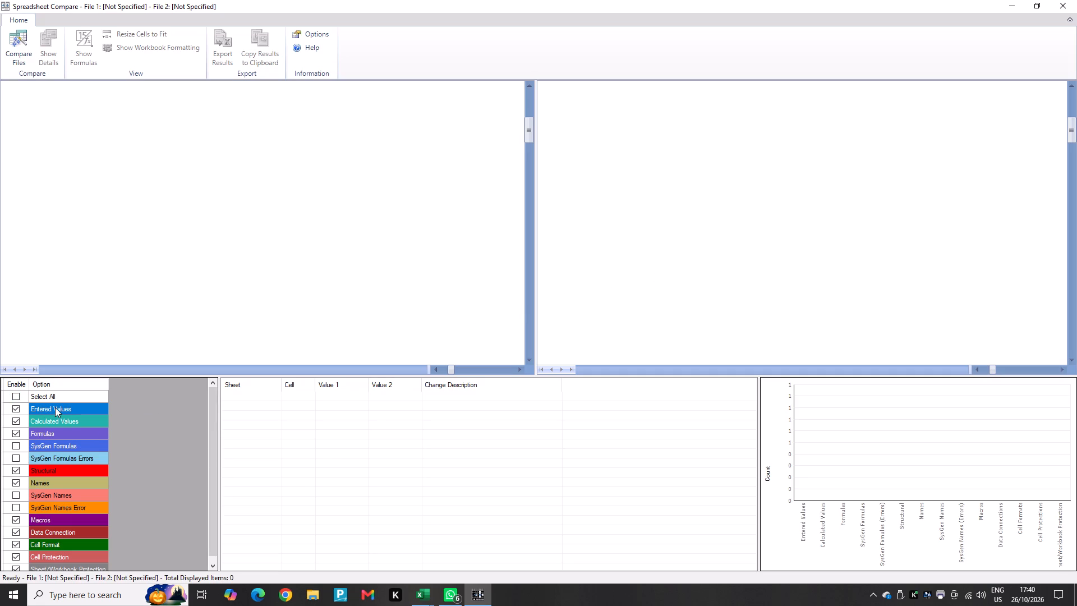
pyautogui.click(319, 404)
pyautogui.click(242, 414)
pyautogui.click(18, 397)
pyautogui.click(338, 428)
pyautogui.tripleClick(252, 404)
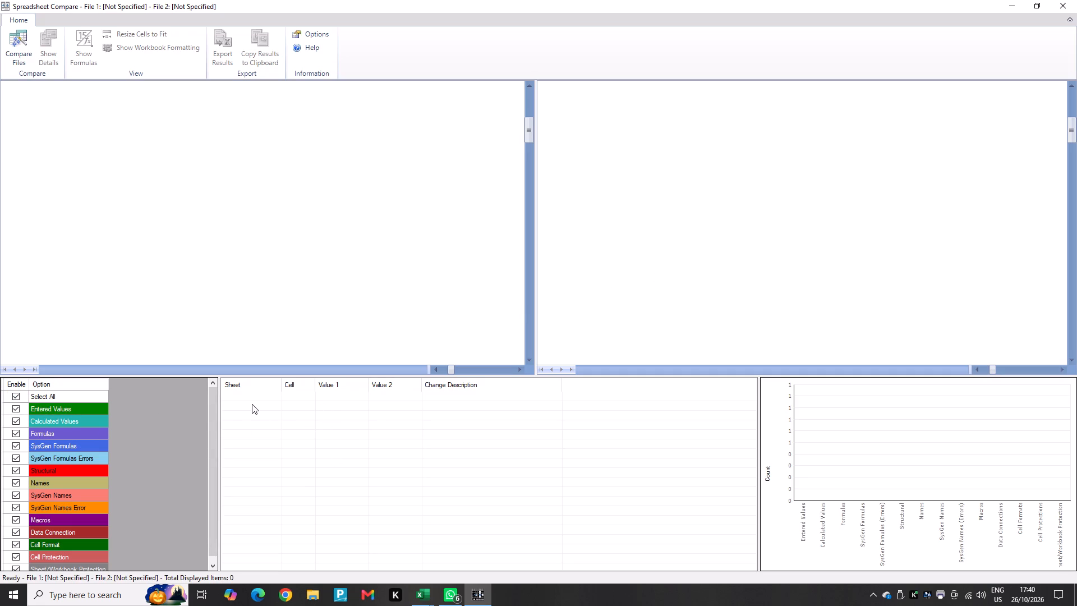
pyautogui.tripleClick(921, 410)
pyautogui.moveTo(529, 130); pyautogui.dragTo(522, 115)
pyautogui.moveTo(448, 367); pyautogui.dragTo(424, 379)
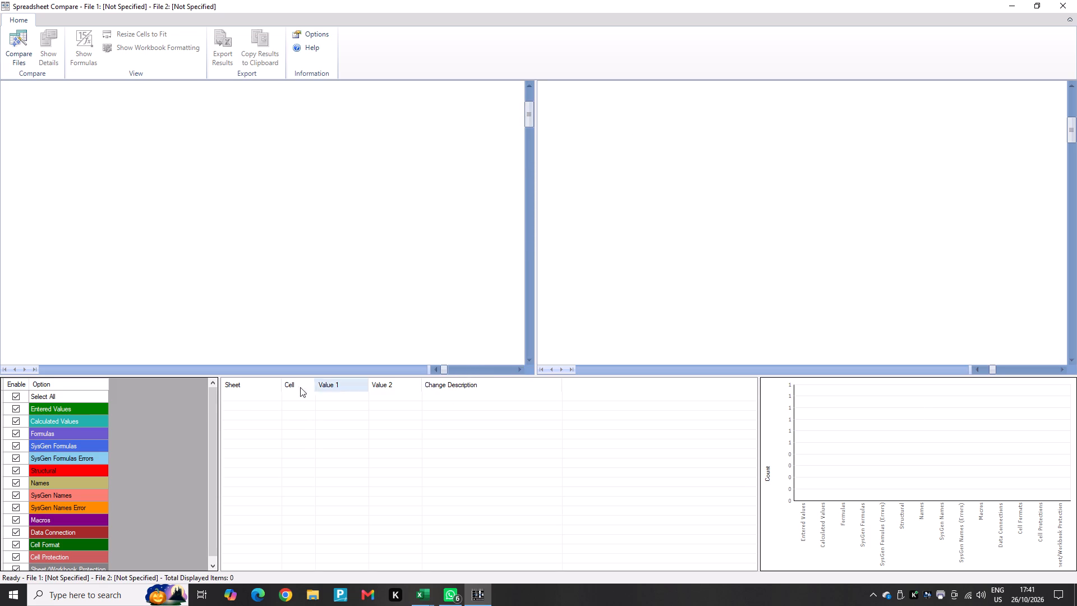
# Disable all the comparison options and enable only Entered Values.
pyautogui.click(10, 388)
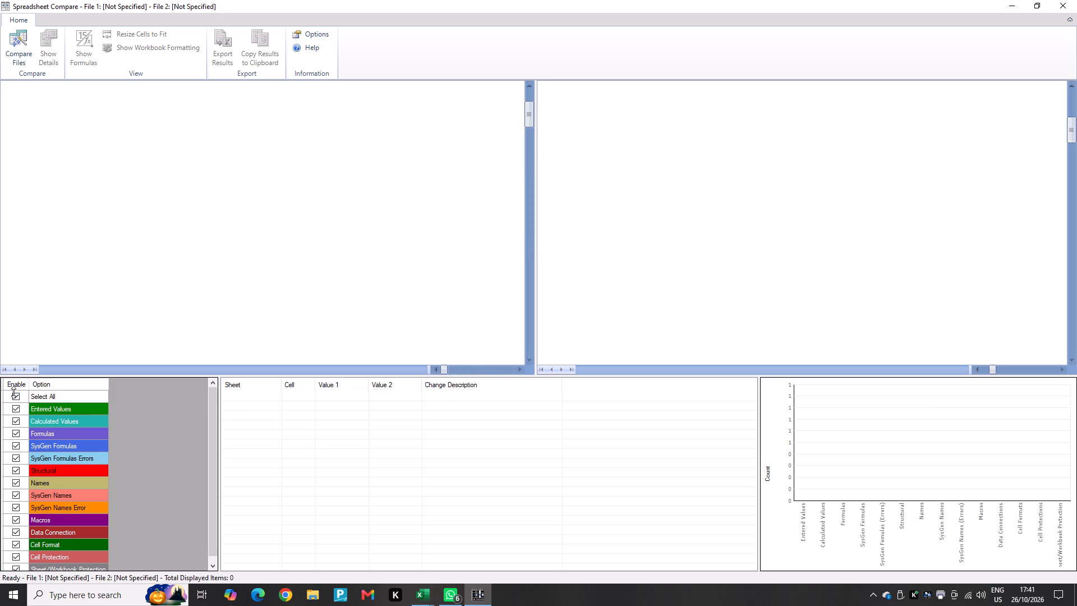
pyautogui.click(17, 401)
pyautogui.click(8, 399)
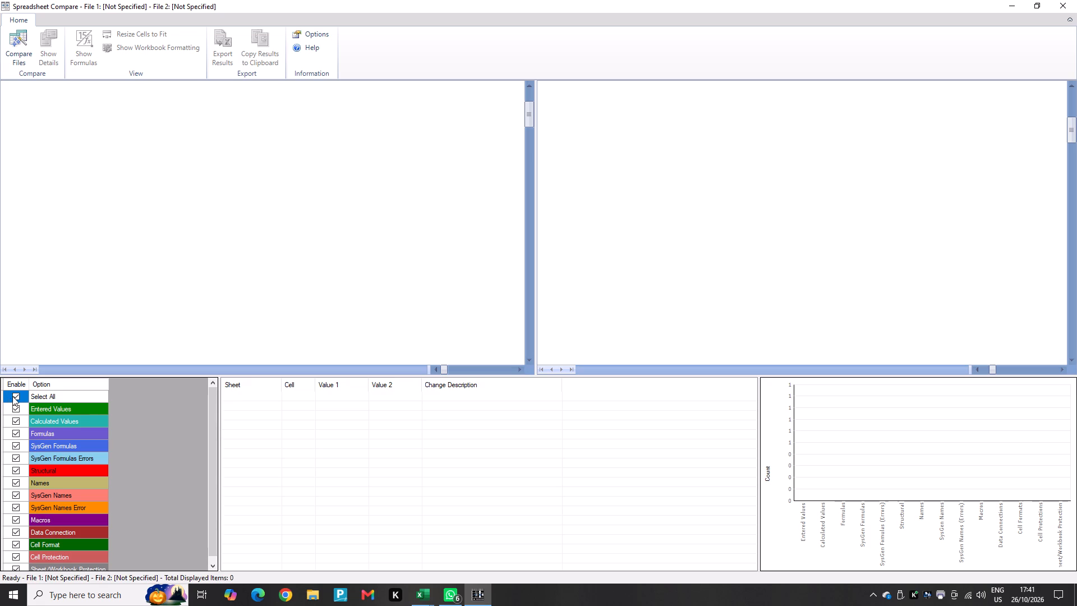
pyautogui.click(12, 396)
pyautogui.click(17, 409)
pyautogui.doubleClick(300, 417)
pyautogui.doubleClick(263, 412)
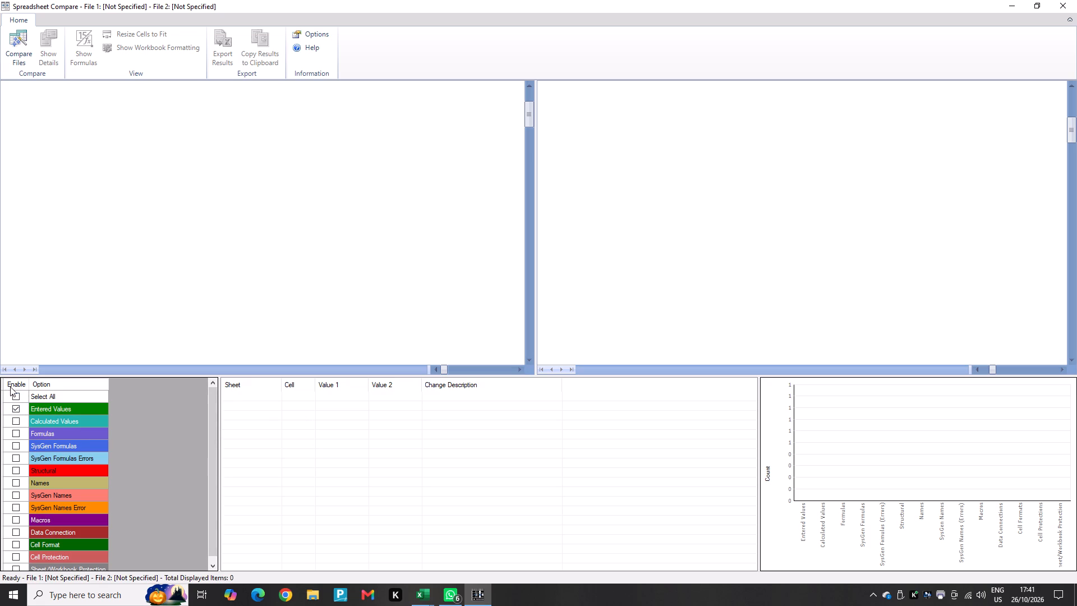
# Enable every comparison option at once.
pyautogui.click(11, 396)
pyautogui.click(19, 397)
pyautogui.doubleClick(365, 431)
pyautogui.click(223, 420)
pyautogui.doubleClick(252, 406)
pyautogui.click(881, 444)
# Start a file comparison with ATTENDENCE JAN-2026 -2027 from the Staff Attandance folder as the older file.
pyautogui.click(113, 34)
pyautogui.click(17, 42)
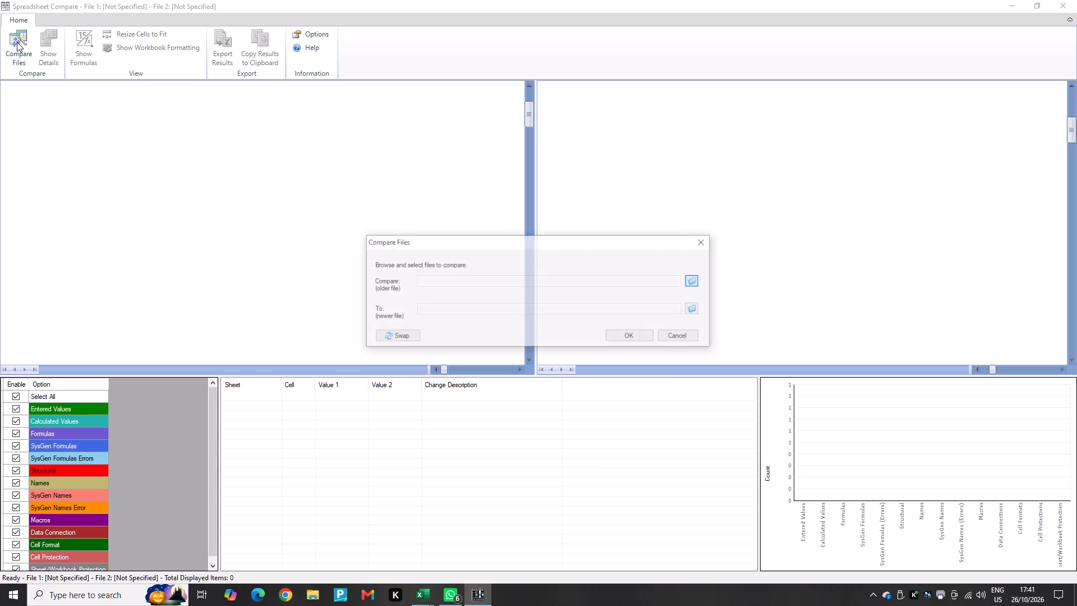
pyautogui.click(489, 284)
pyautogui.click(493, 282)
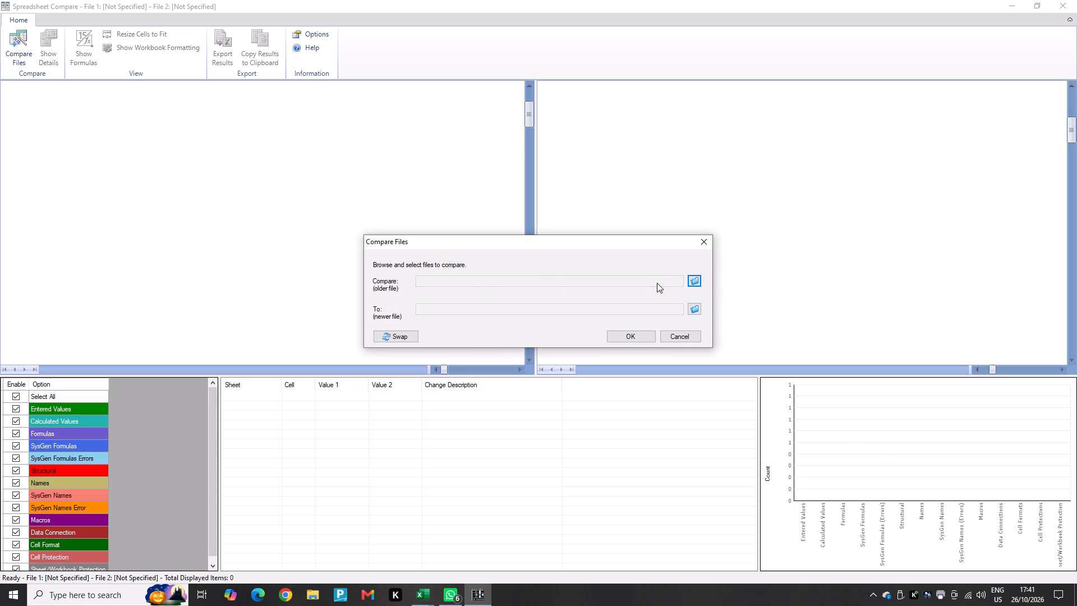
pyautogui.click(699, 281)
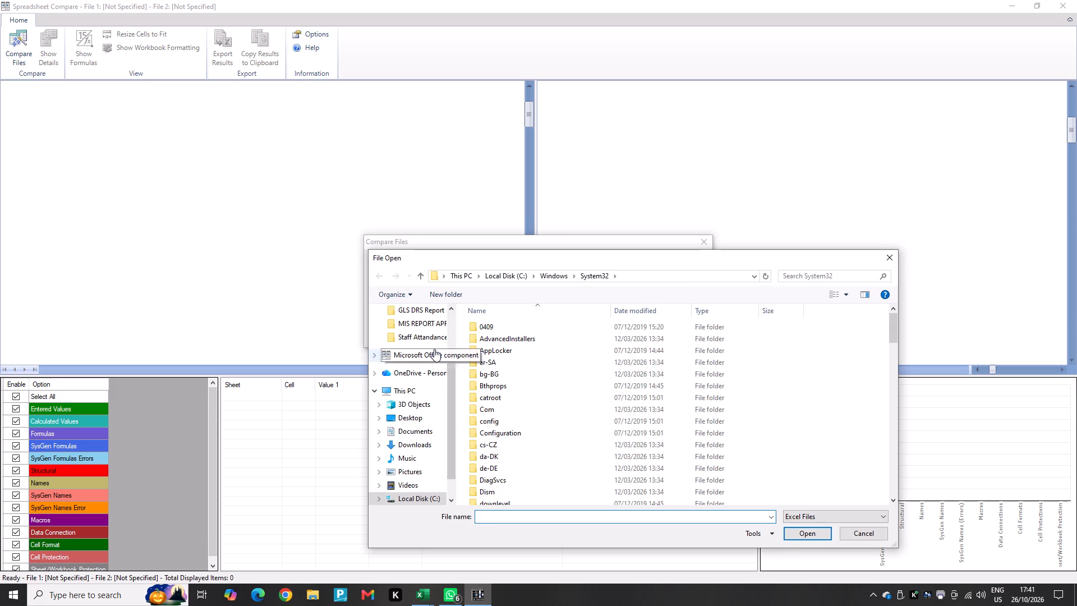
pyautogui.click(424, 338)
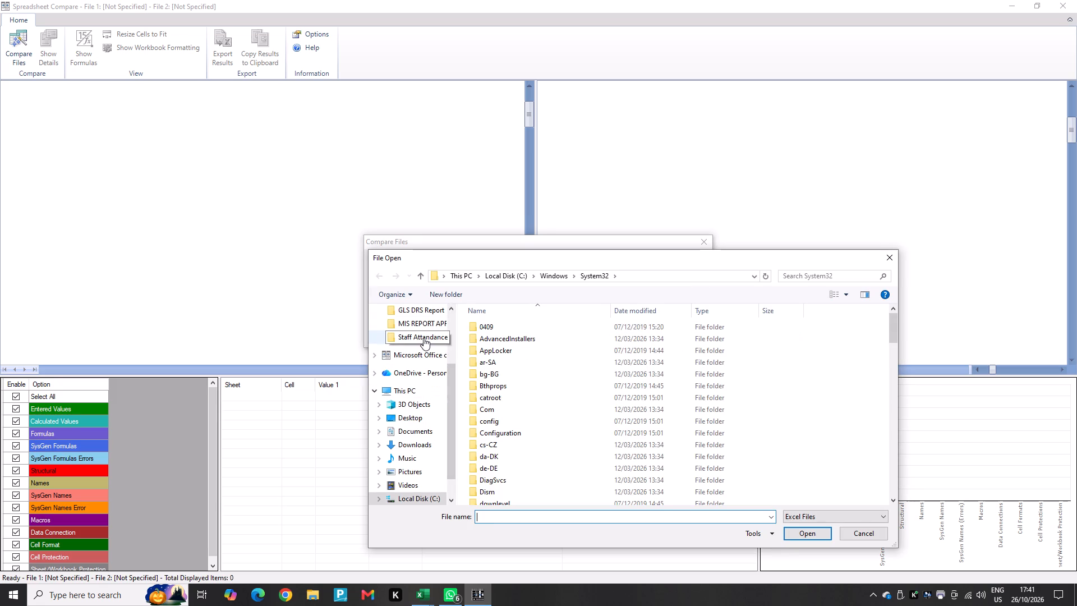
pyautogui.click(528, 337)
pyautogui.click(803, 539)
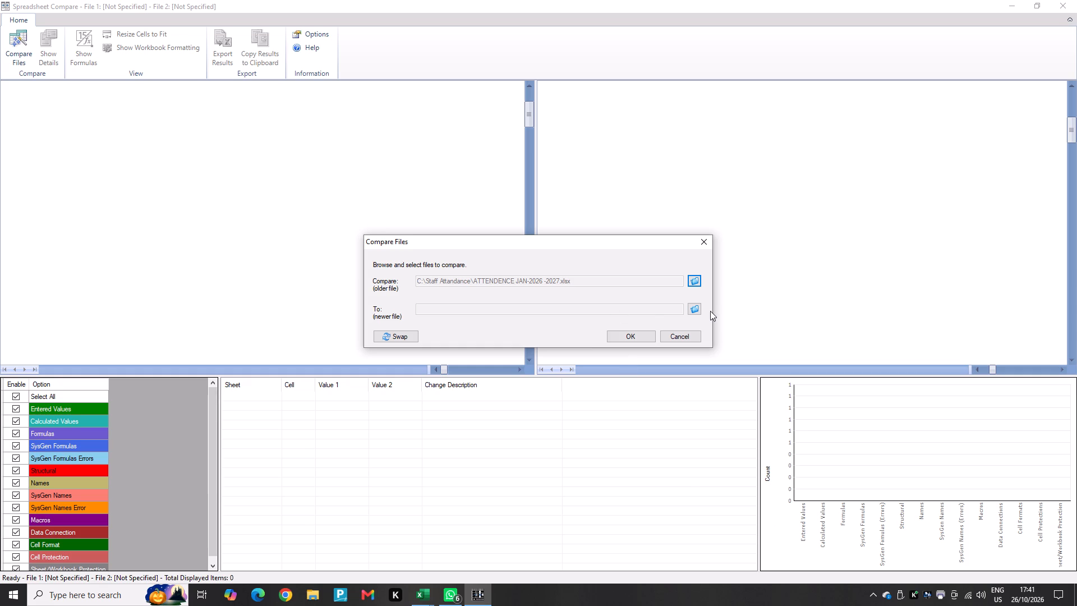
# Choose ATTENDENCE JAN-2026 -2027 as the newer file too and run the comparison.
pyautogui.click(693, 309)
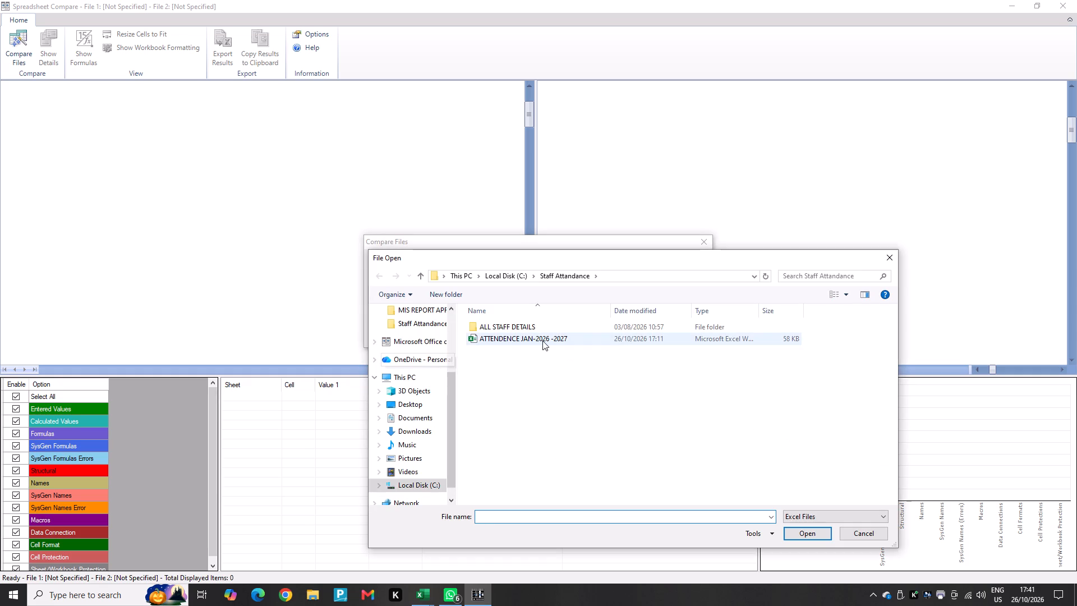
pyautogui.click(542, 341)
pyautogui.click(800, 530)
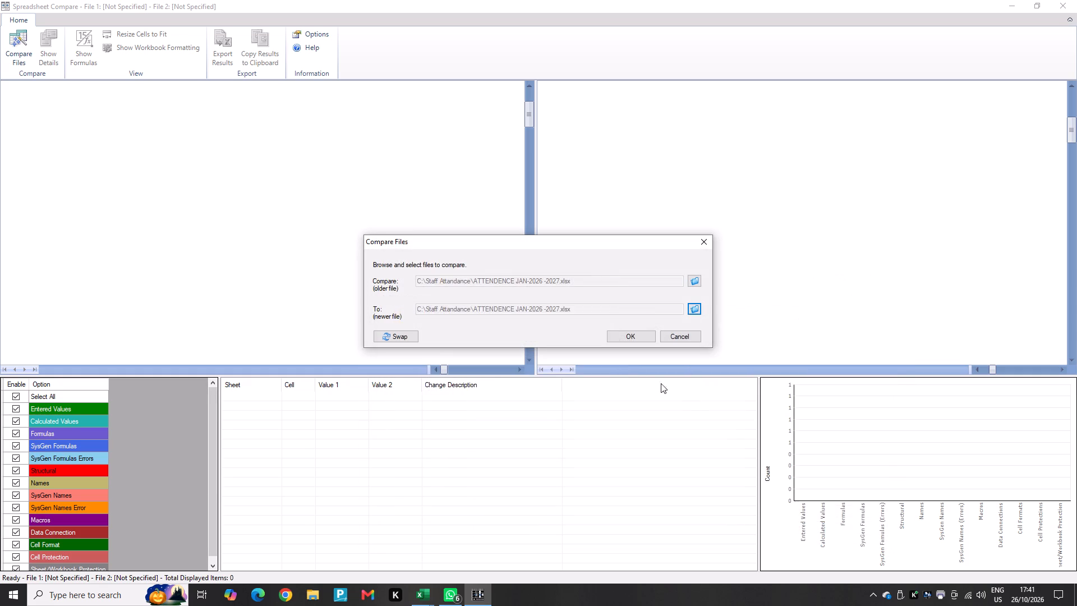
pyautogui.click(628, 328)
pyautogui.click(629, 332)
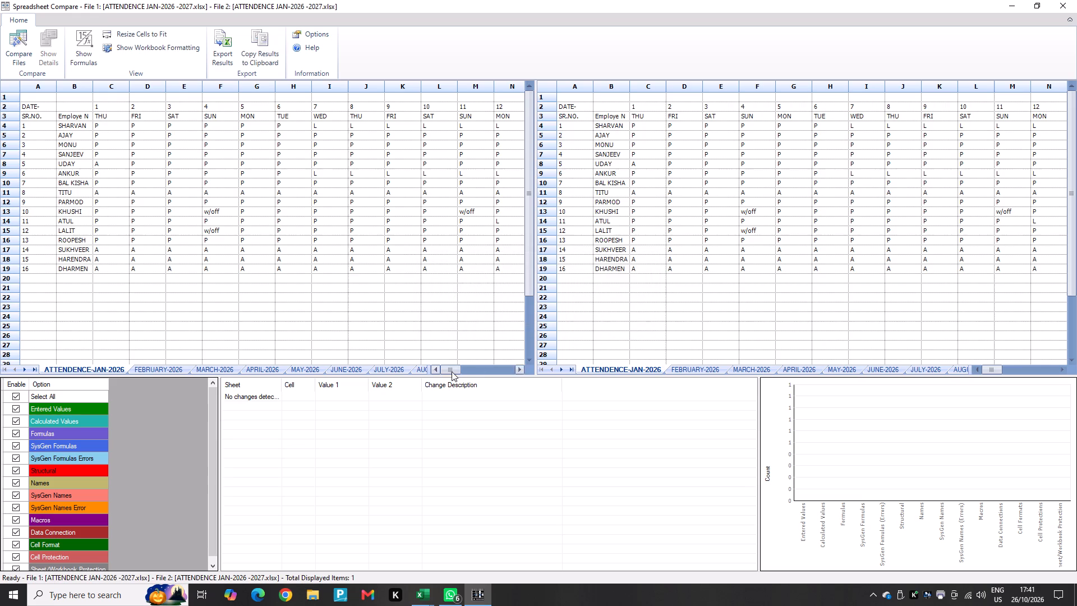
# Examine the compared attendance records on the ATTENDENCE-JAN-2026, OCTOBER and SEPTEMBER-2026 sheets.
pyautogui.scroll(2, 239, 272)
pyautogui.scroll(-3, 251, 264)
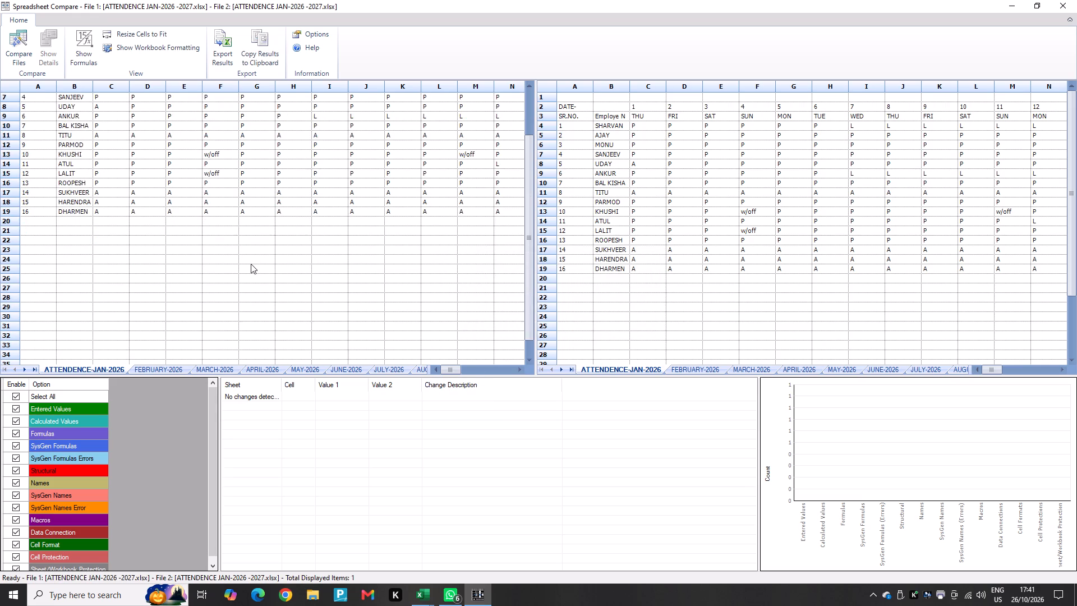
pyautogui.scroll(4, 251, 264)
pyautogui.scroll(5, 756, 315)
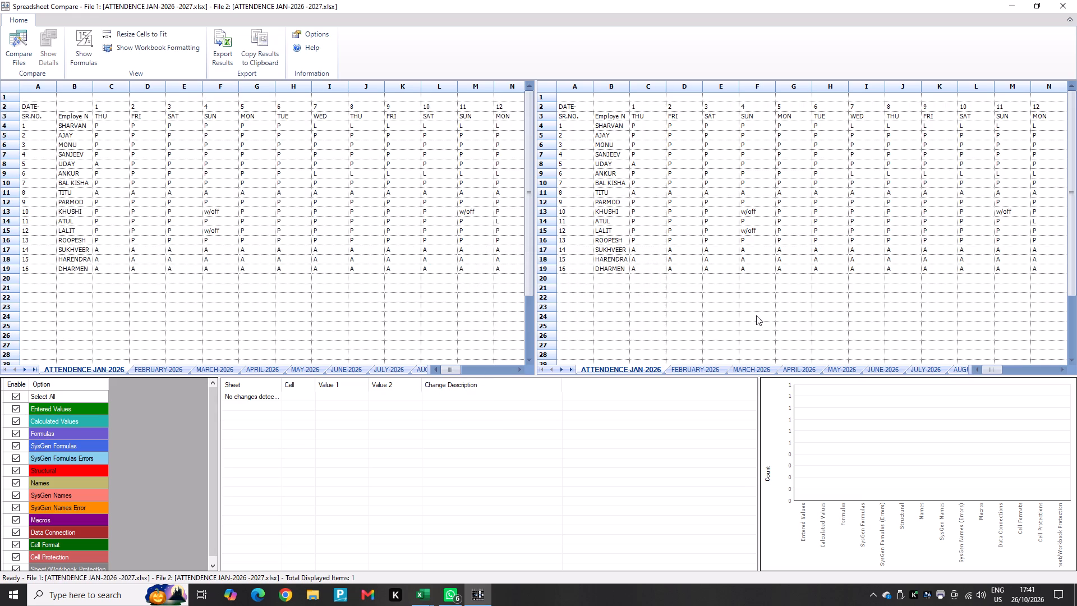
pyautogui.moveTo(453, 369); pyautogui.dragTo(476, 367)
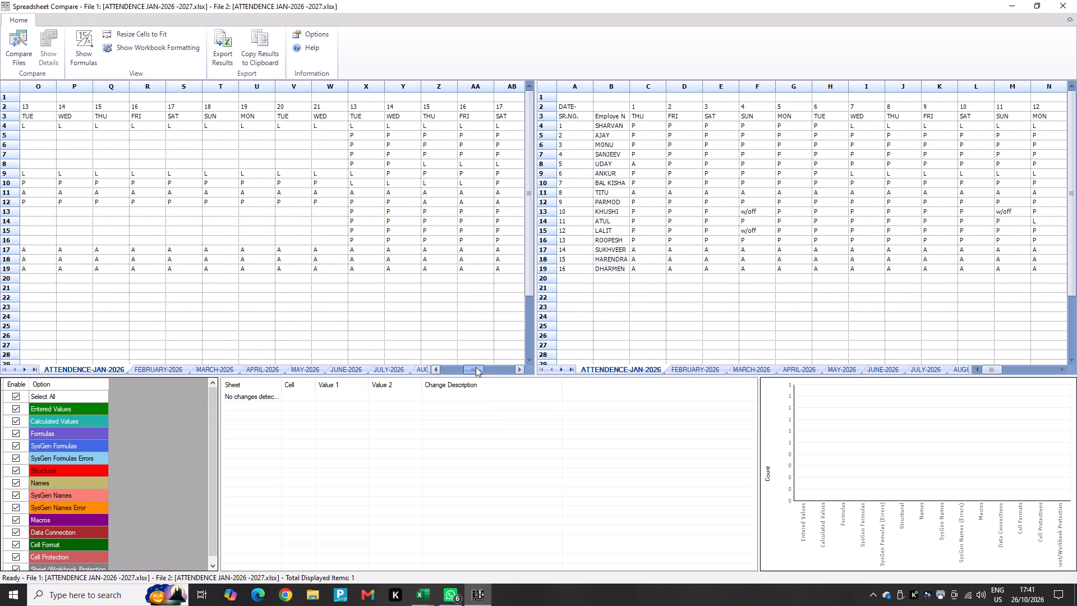
pyautogui.moveTo(476, 367); pyautogui.dragTo(436, 371)
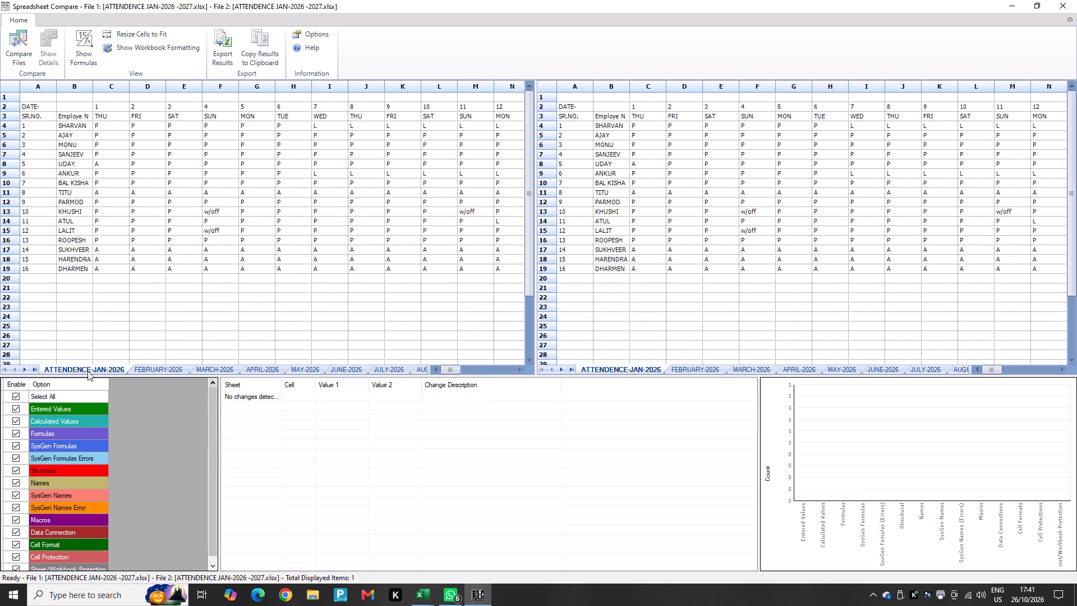
pyautogui.click(26, 369)
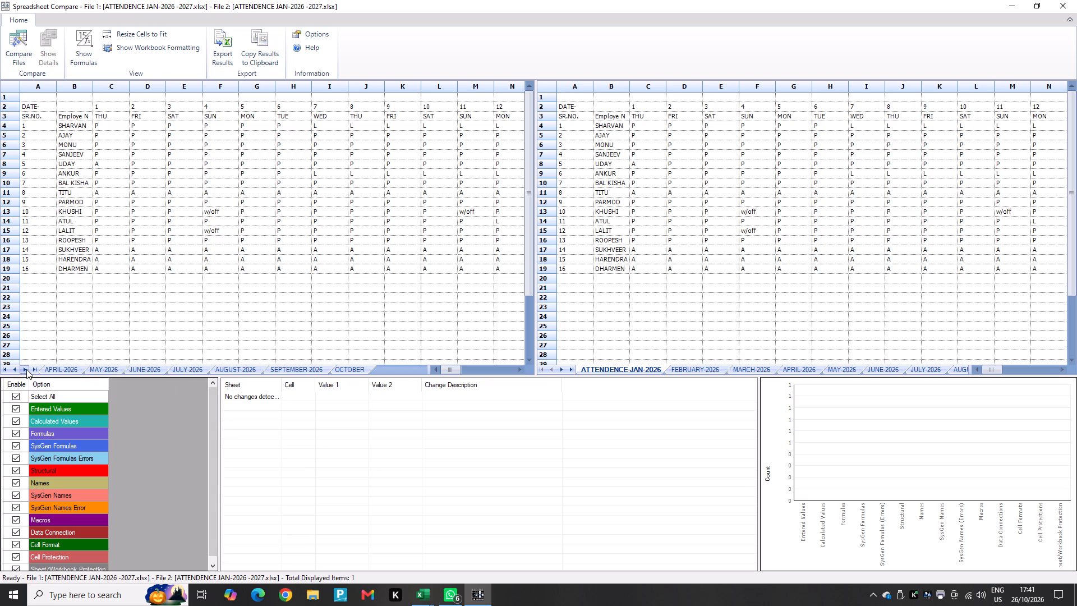
pyautogui.click(26, 369)
pyautogui.click(347, 367)
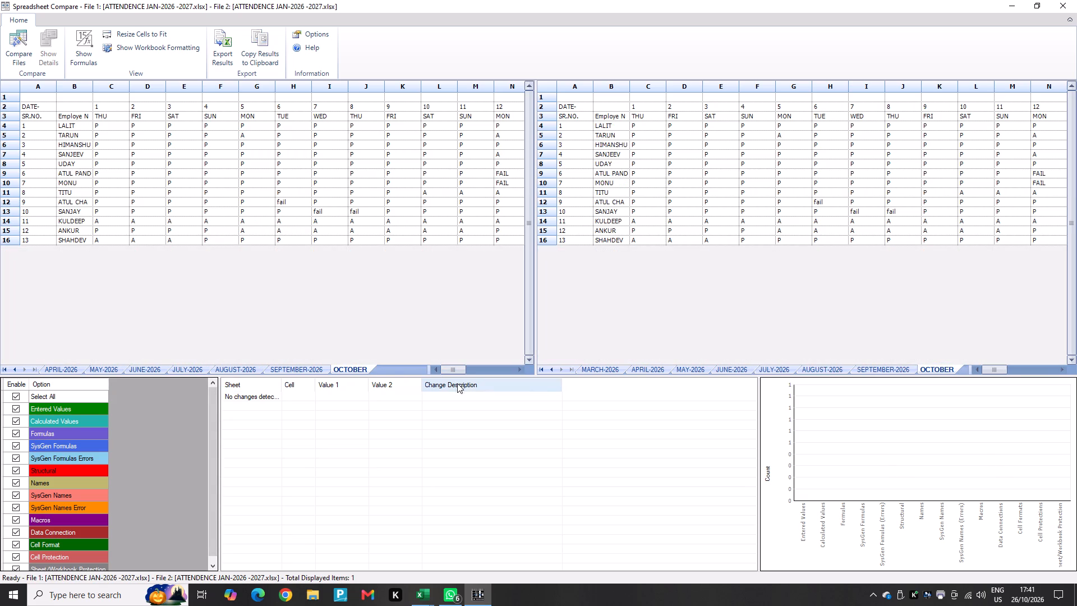
pyautogui.click(605, 364)
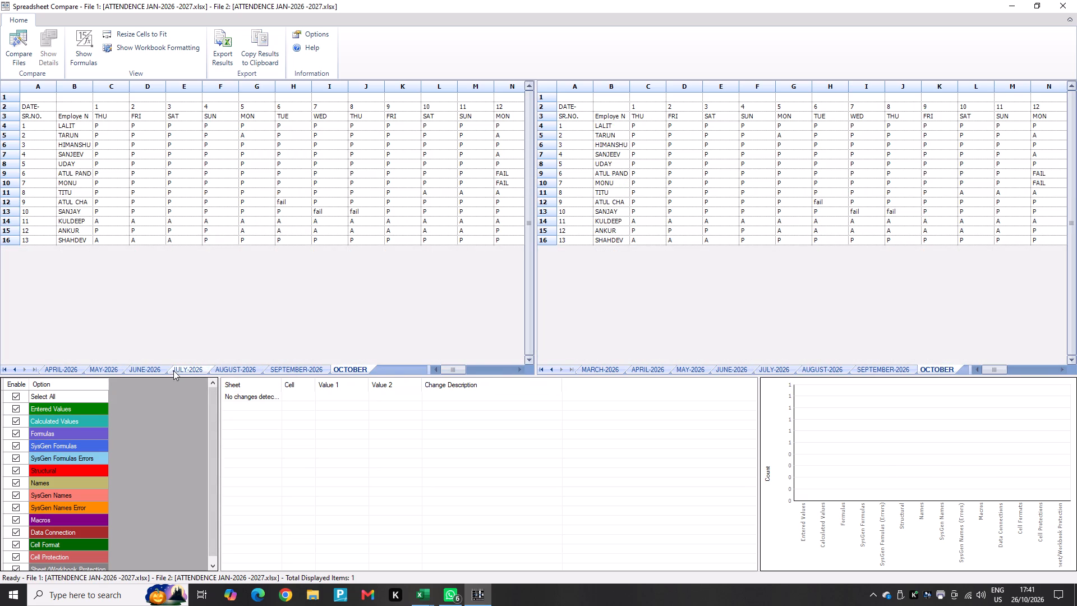
pyautogui.click(295, 362)
pyautogui.click(295, 366)
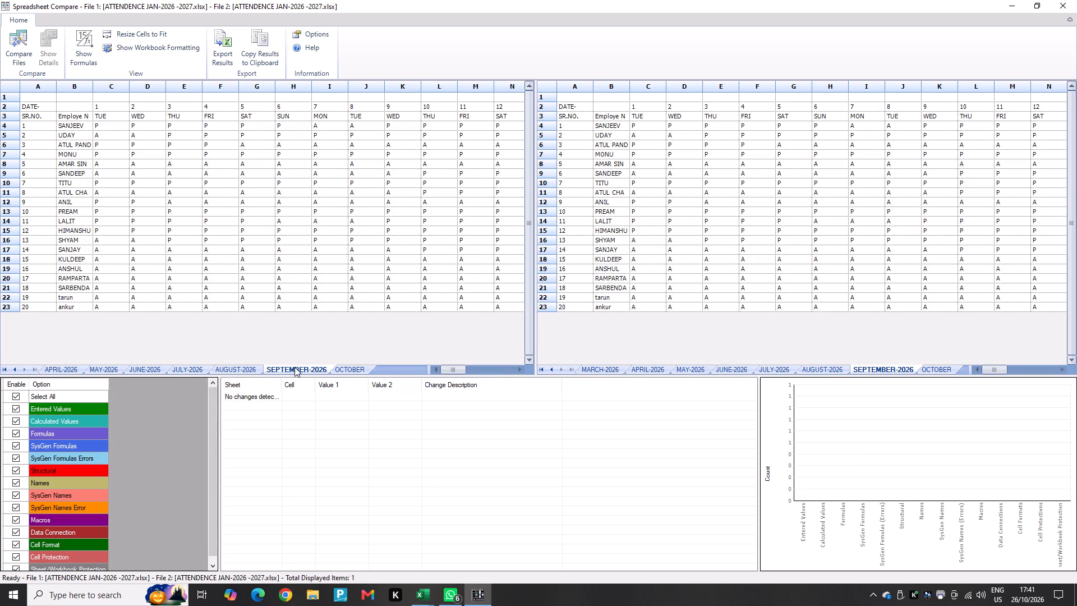
pyautogui.click(358, 373)
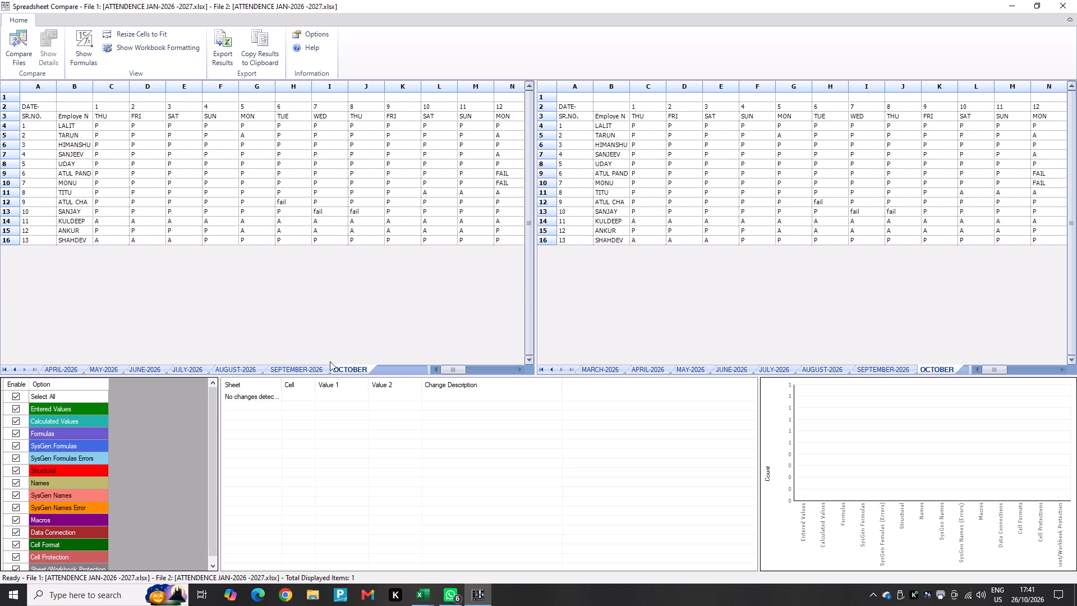
pyautogui.scroll(4, 284, 343)
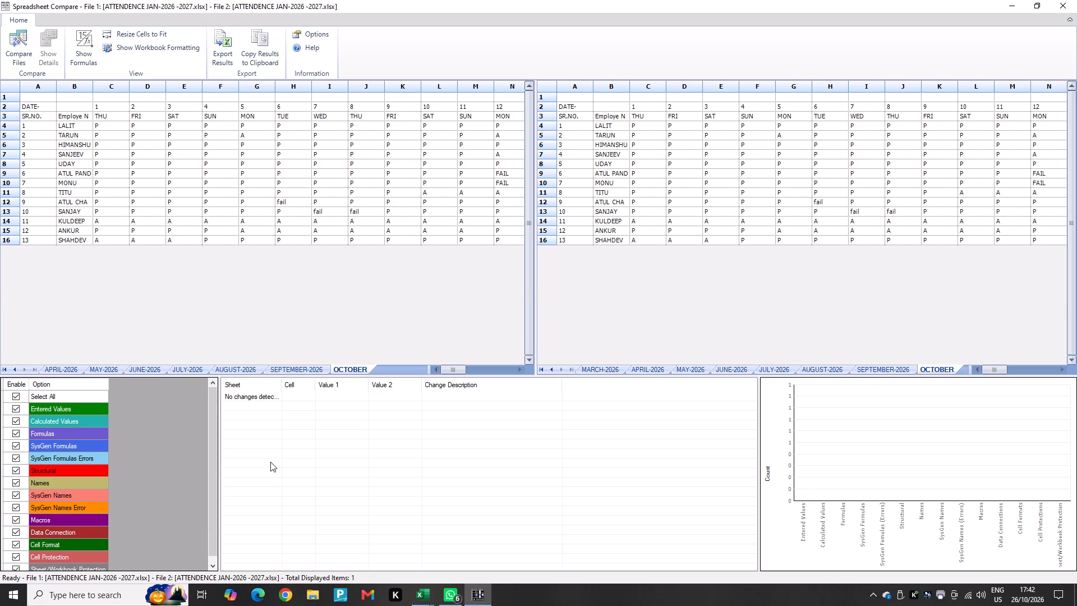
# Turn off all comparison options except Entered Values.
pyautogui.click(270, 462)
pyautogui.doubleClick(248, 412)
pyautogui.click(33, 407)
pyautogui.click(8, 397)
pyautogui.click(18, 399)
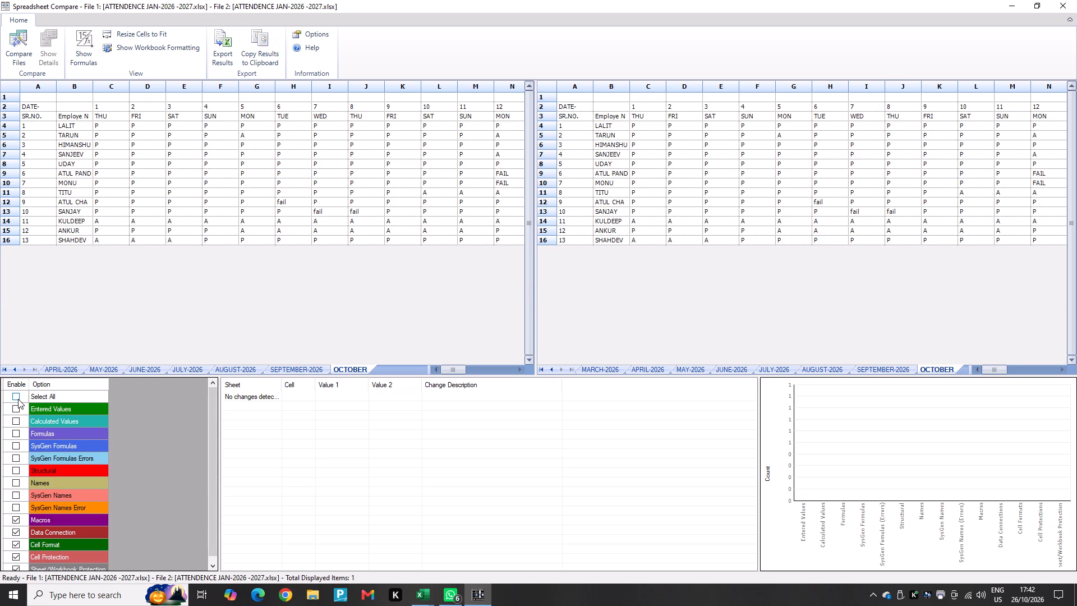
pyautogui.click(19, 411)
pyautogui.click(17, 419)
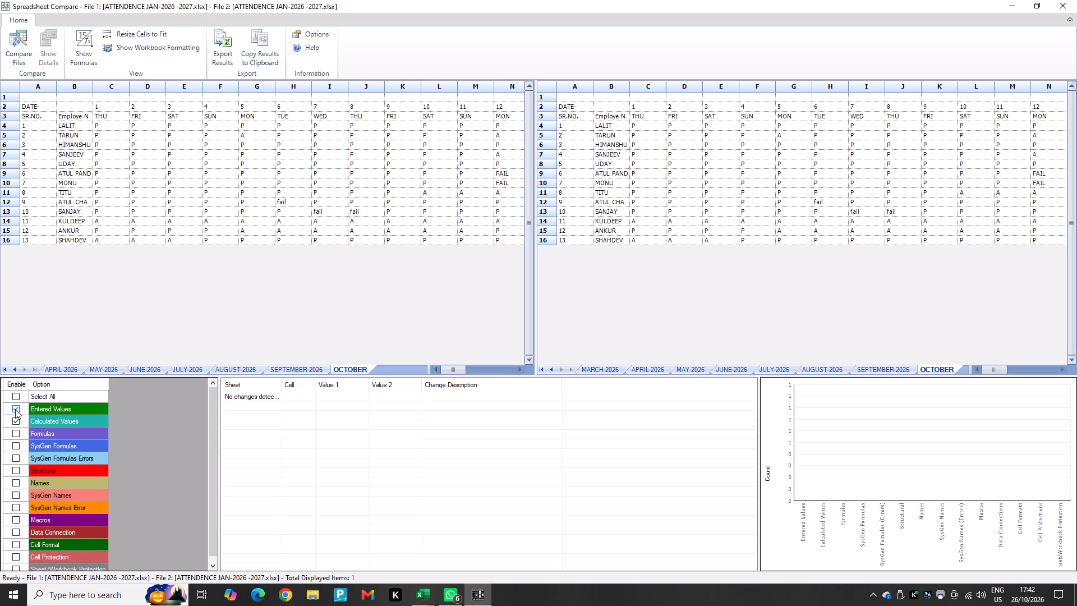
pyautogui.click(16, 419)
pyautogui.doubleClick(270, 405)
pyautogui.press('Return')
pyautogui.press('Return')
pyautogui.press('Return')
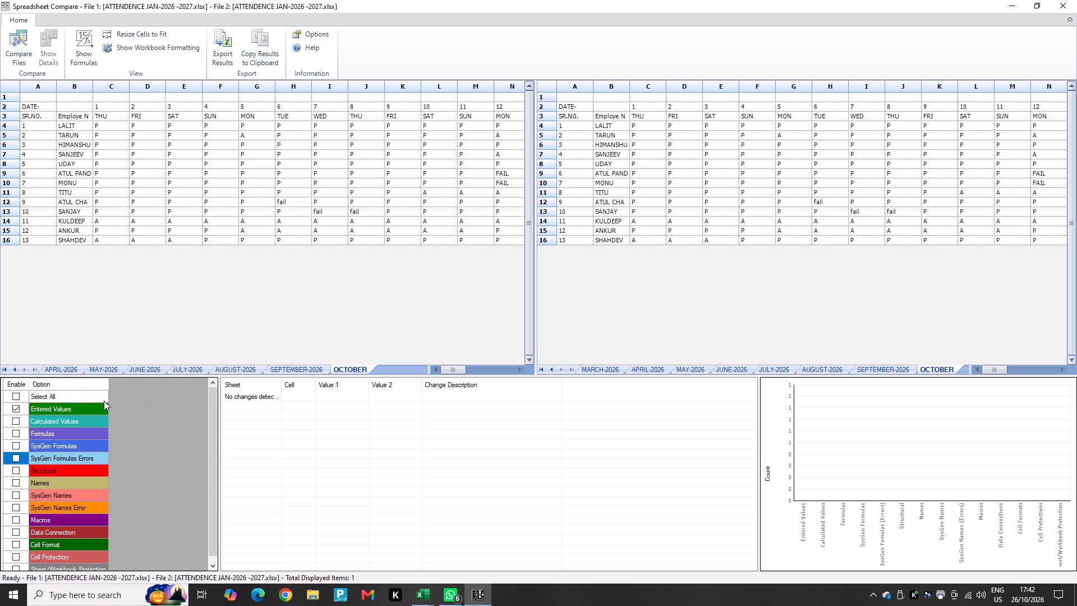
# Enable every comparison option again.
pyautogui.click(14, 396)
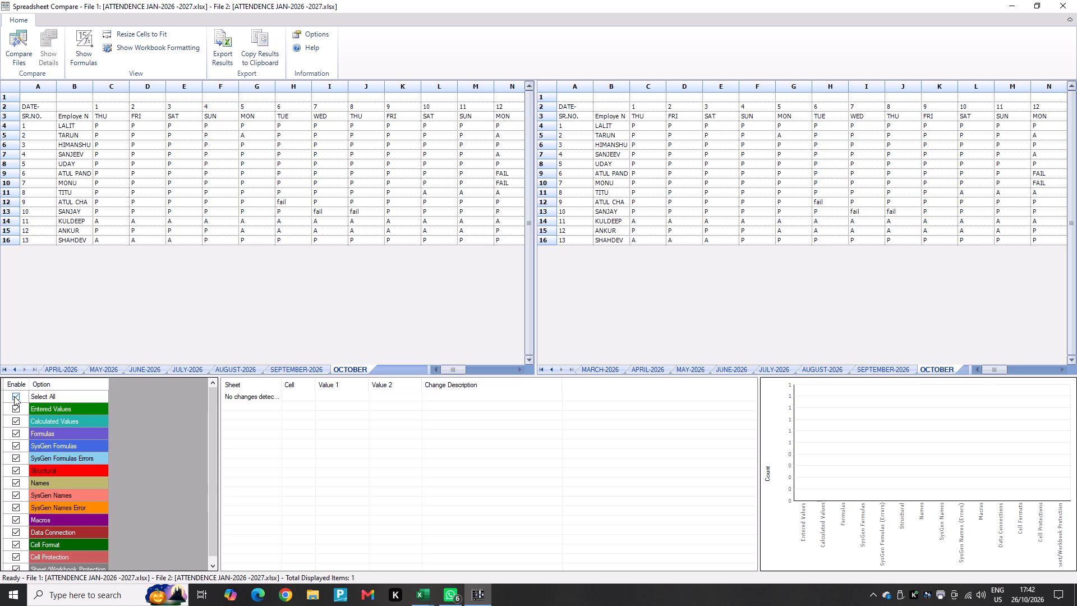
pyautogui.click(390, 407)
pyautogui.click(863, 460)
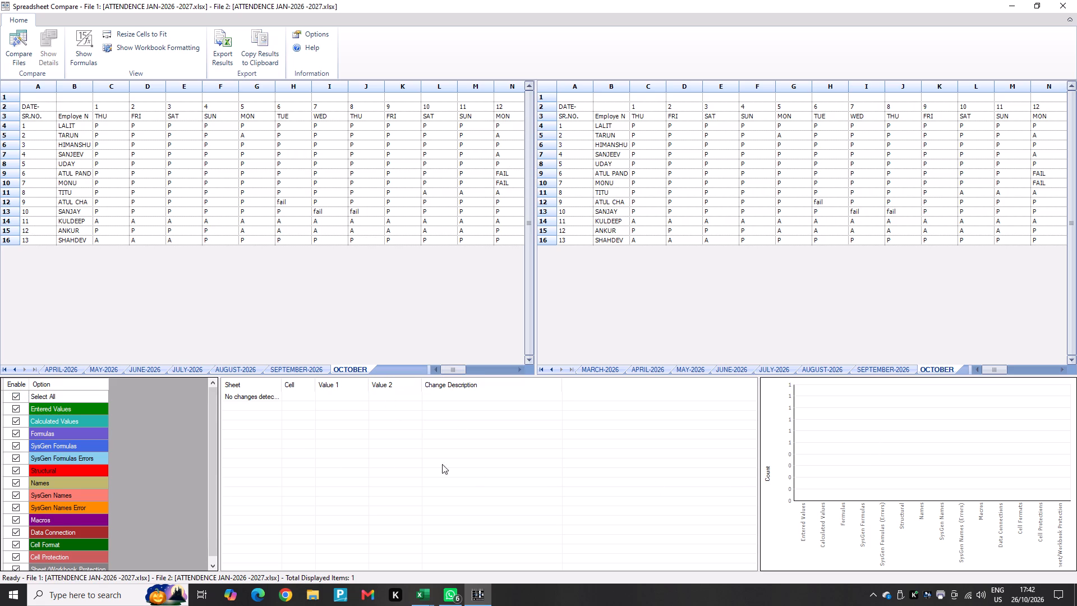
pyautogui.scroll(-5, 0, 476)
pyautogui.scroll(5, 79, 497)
# Examine the older file's attendance records on the JULY-2026, AUGUST-2026, SEPTEMBER-2026 and OCTOBER sheets, checking them against the newer file.
pyautogui.click(357, 364)
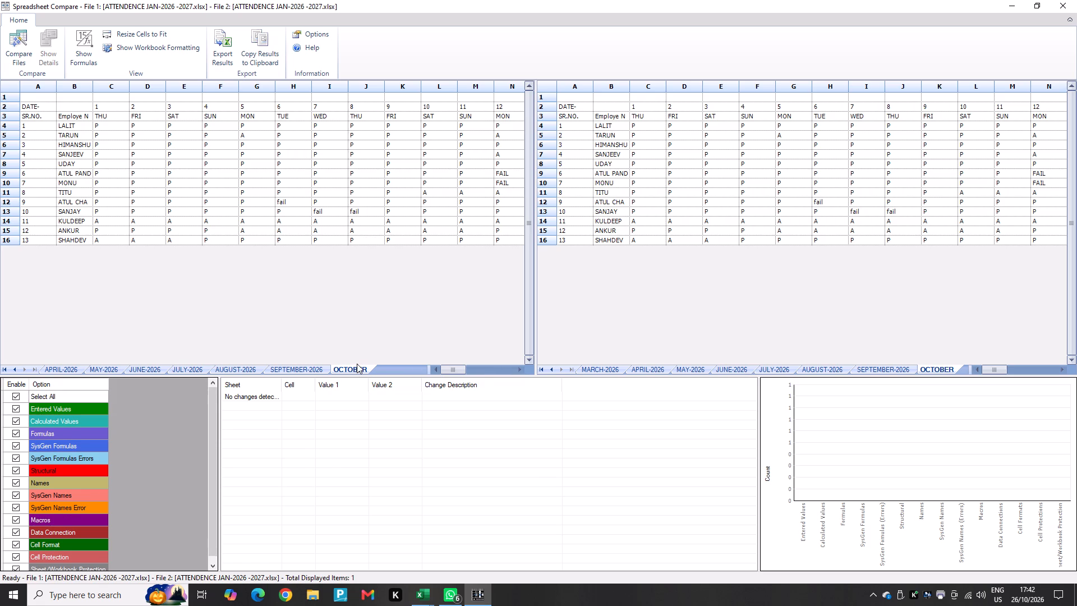
pyautogui.click(358, 366)
pyautogui.click(358, 366)
pyautogui.click(319, 373)
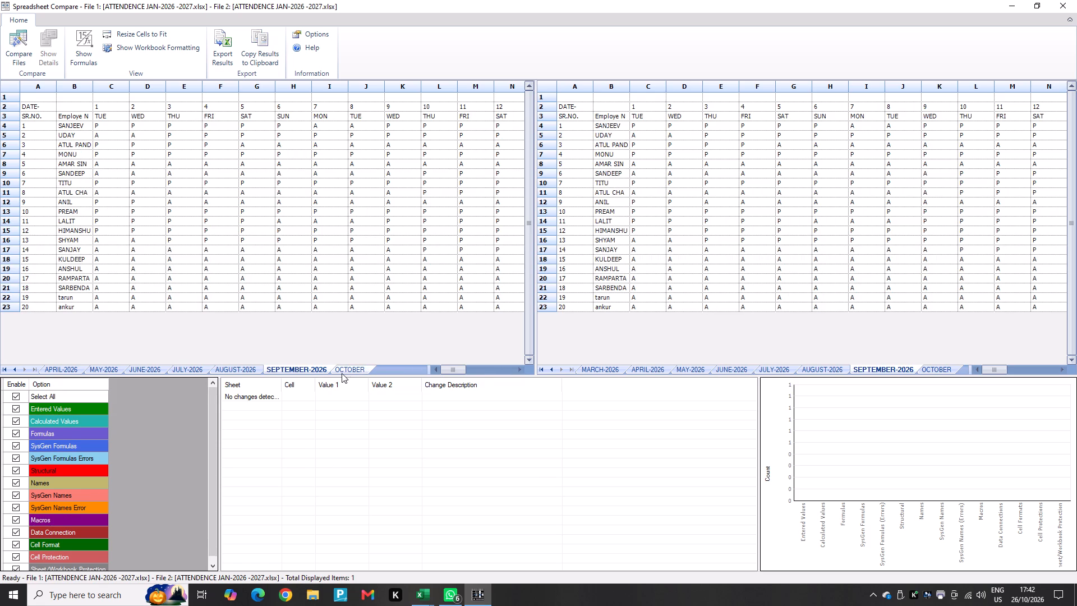
pyautogui.click(348, 373)
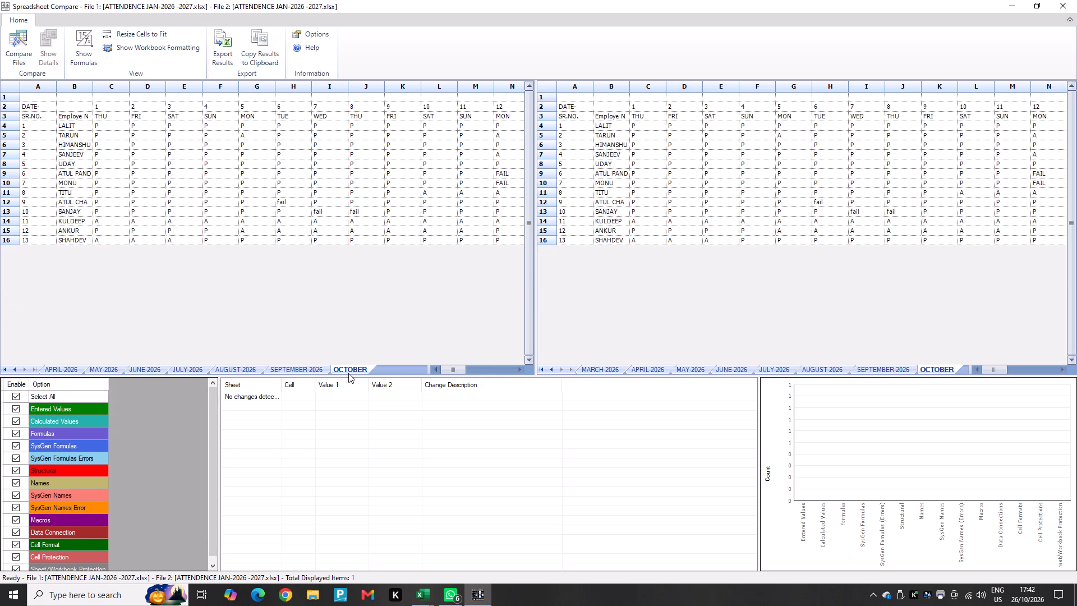
pyautogui.click(205, 370)
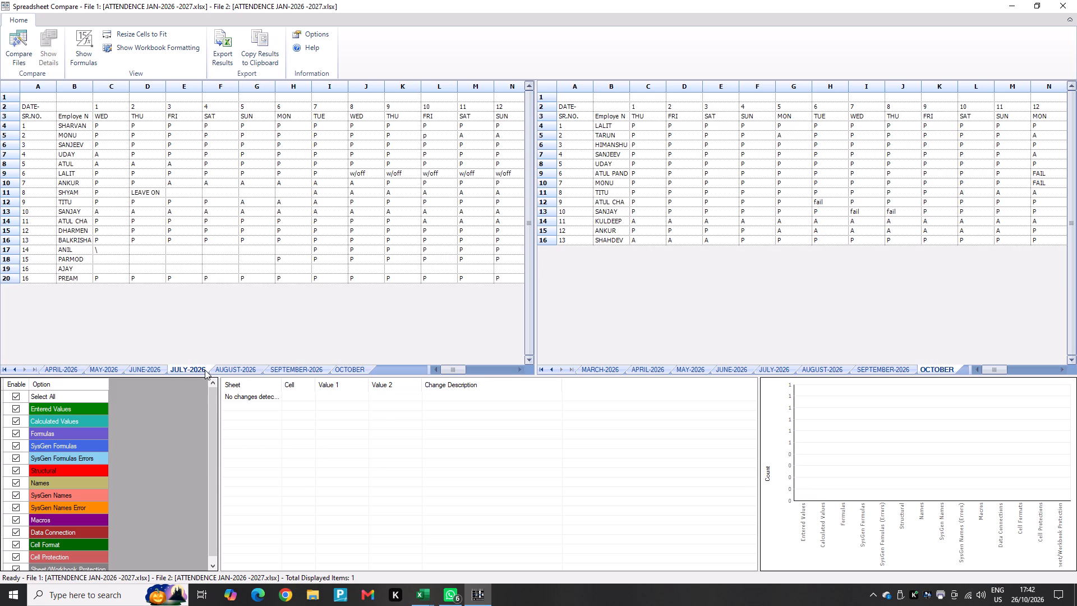
pyautogui.click(249, 370)
pyautogui.click(284, 370)
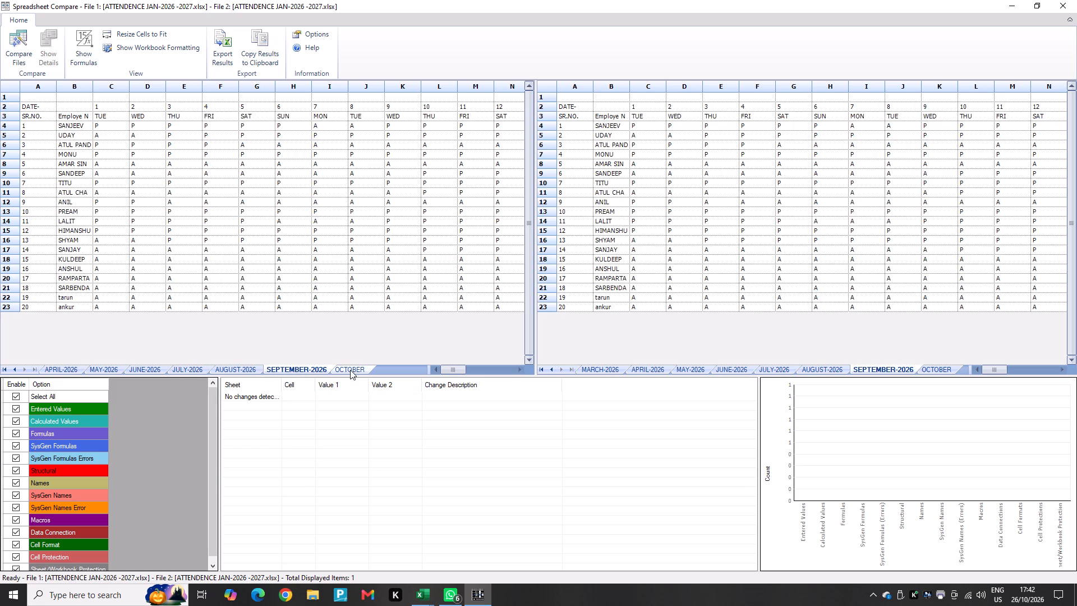
pyautogui.click(349, 370)
pyautogui.click(298, 370)
pyautogui.click(231, 370)
pyautogui.click(314, 370)
pyautogui.click(361, 369)
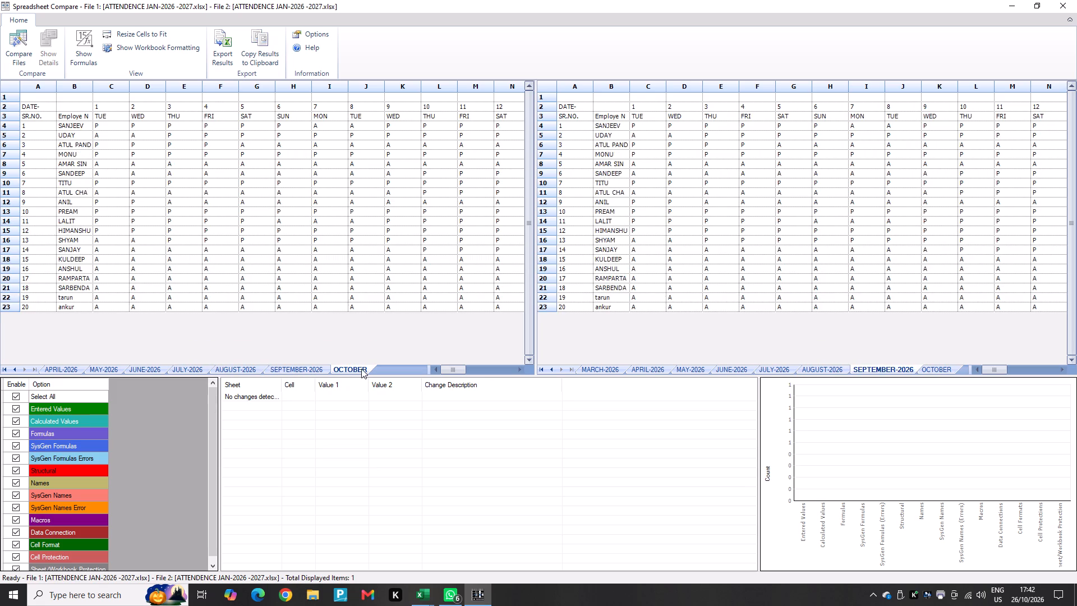
pyautogui.click(246, 369)
pyautogui.click(317, 369)
pyautogui.click(353, 369)
pyautogui.click(242, 369)
pyautogui.click(306, 369)
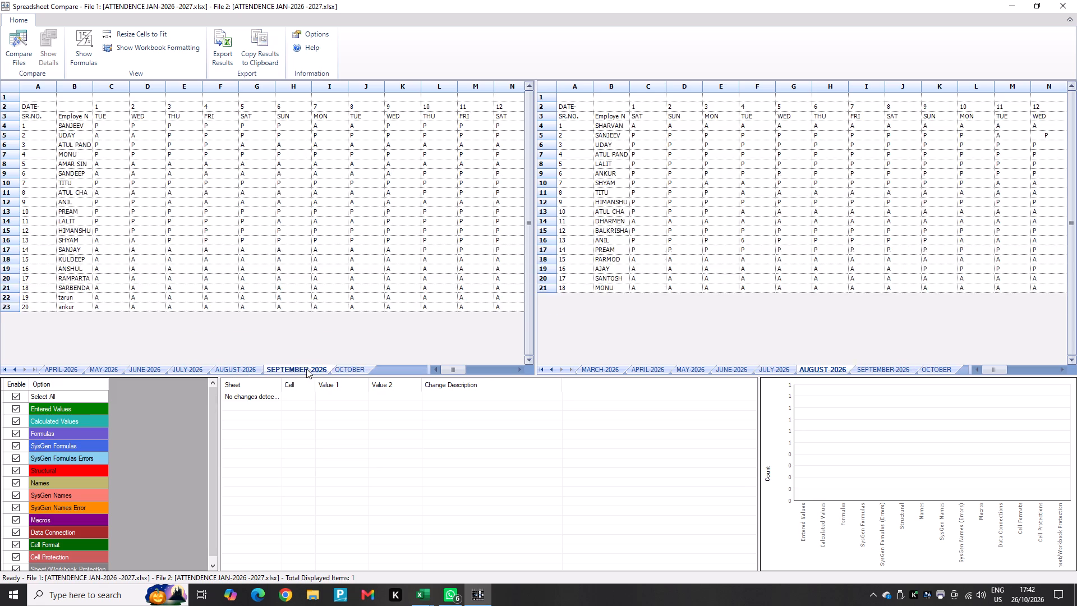
pyautogui.click(352, 369)
pyautogui.click(268, 369)
pyautogui.click(324, 369)
pyautogui.click(362, 369)
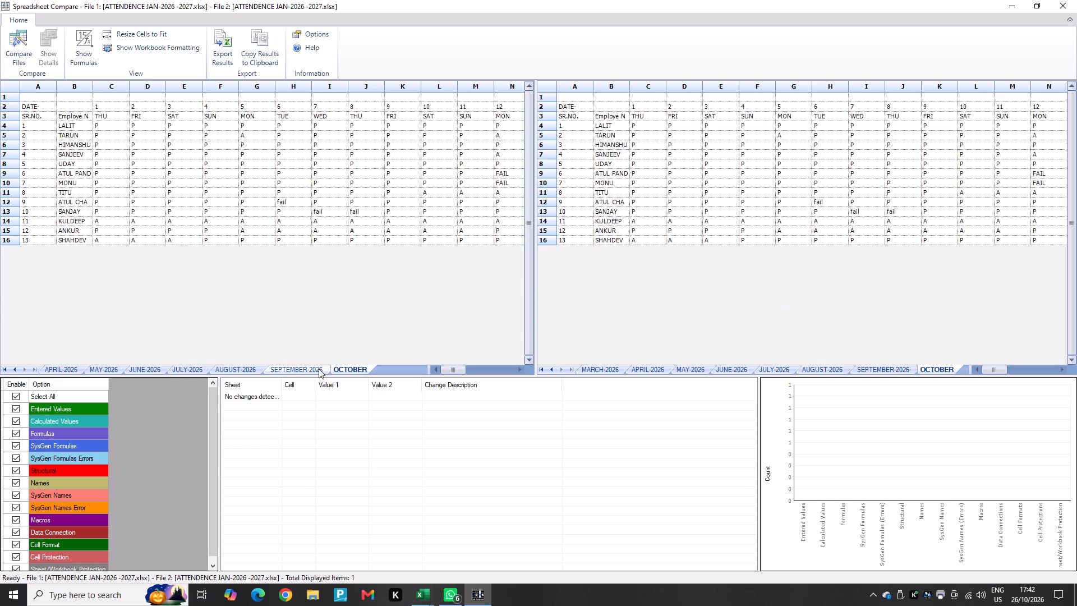
pyautogui.click(319, 369)
pyautogui.click(352, 369)
pyautogui.click(314, 369)
pyautogui.click(340, 369)
pyautogui.click(326, 369)
pyautogui.click(341, 370)
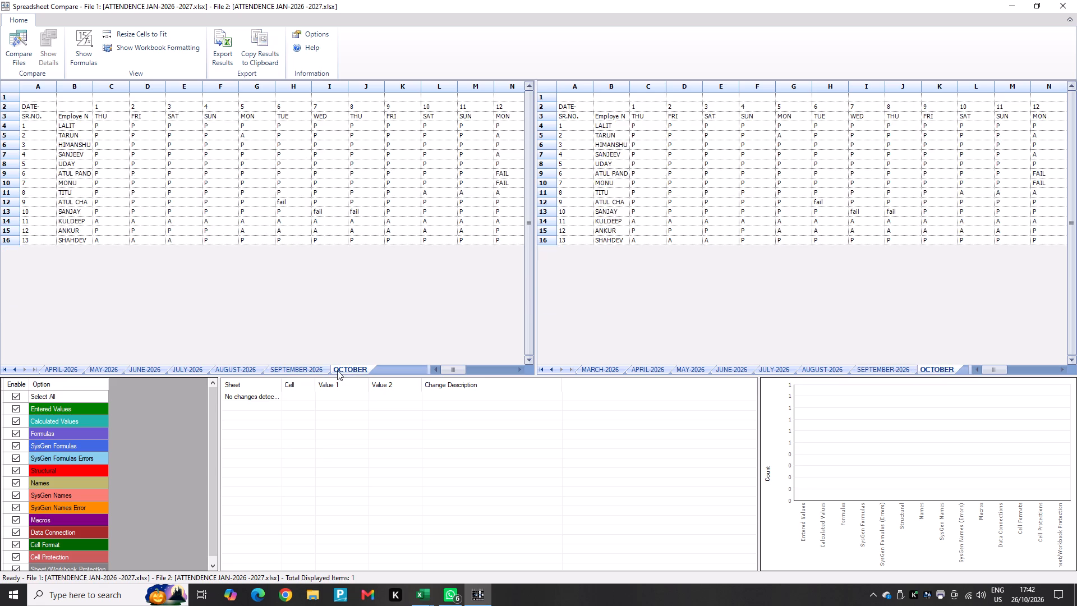
pyautogui.click(319, 372)
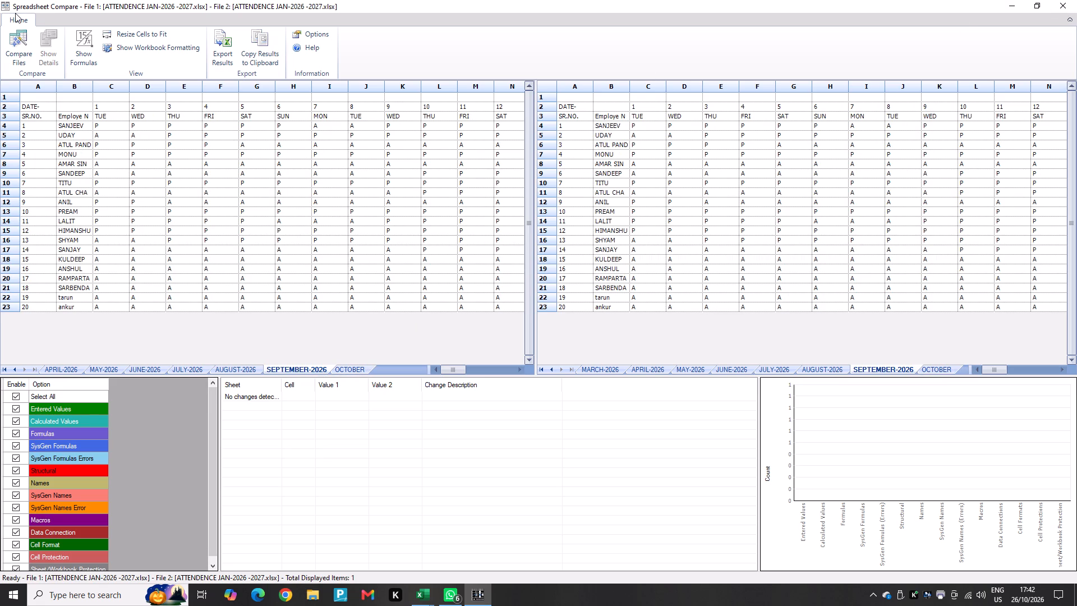
# Collapse the ribbon to enlarge the comparison area.
pyautogui.click(53, 22)
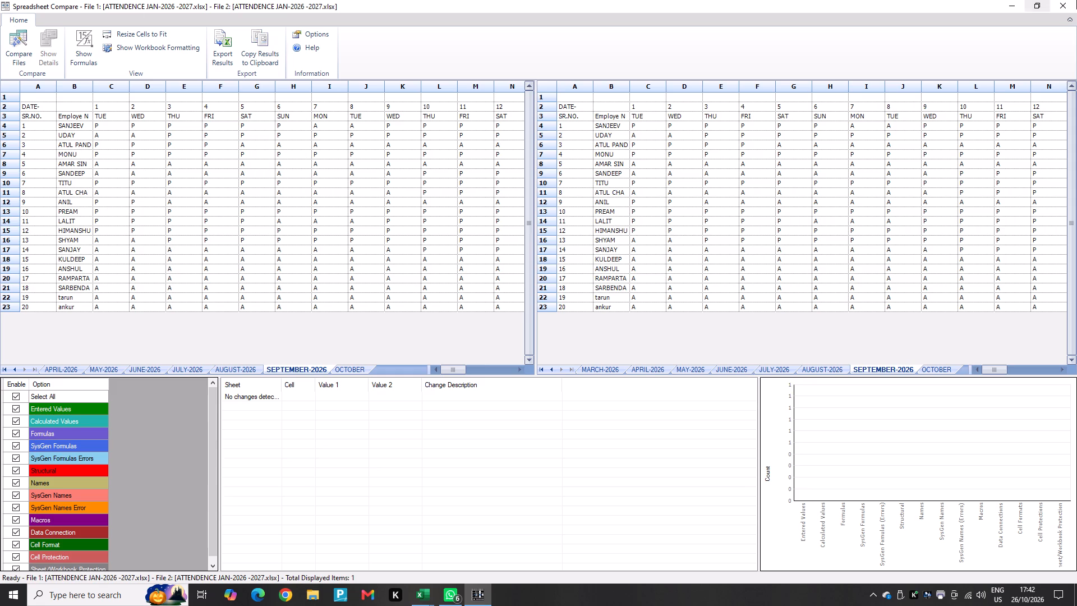
pyautogui.click(1072, 18)
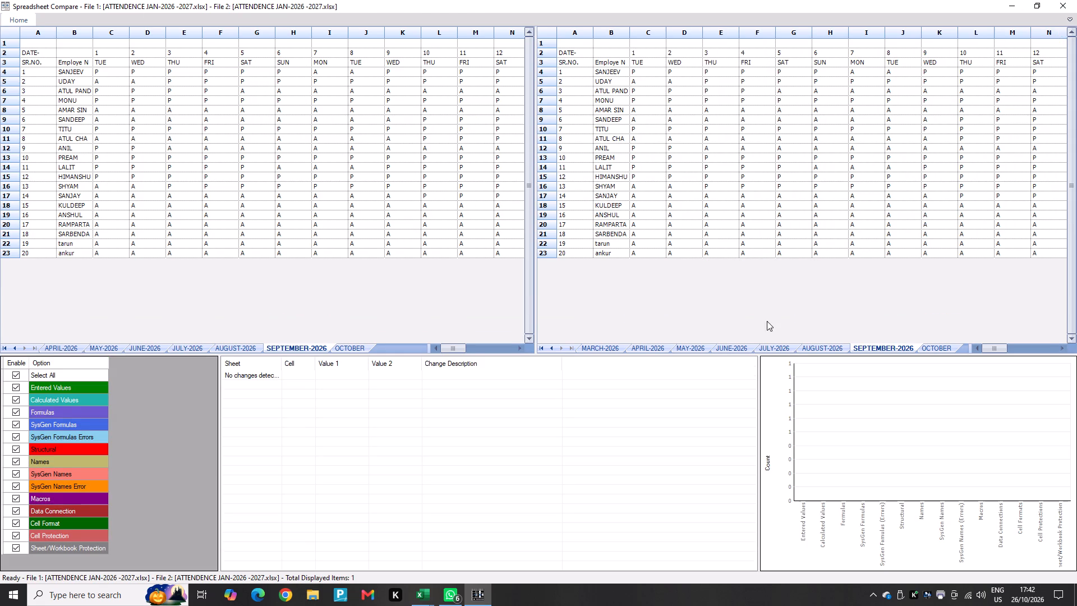
# Review the OCTOBER and SEPTEMBER-2026 attendance sheets from the newer file's side of the comparison.
pyautogui.click(946, 347)
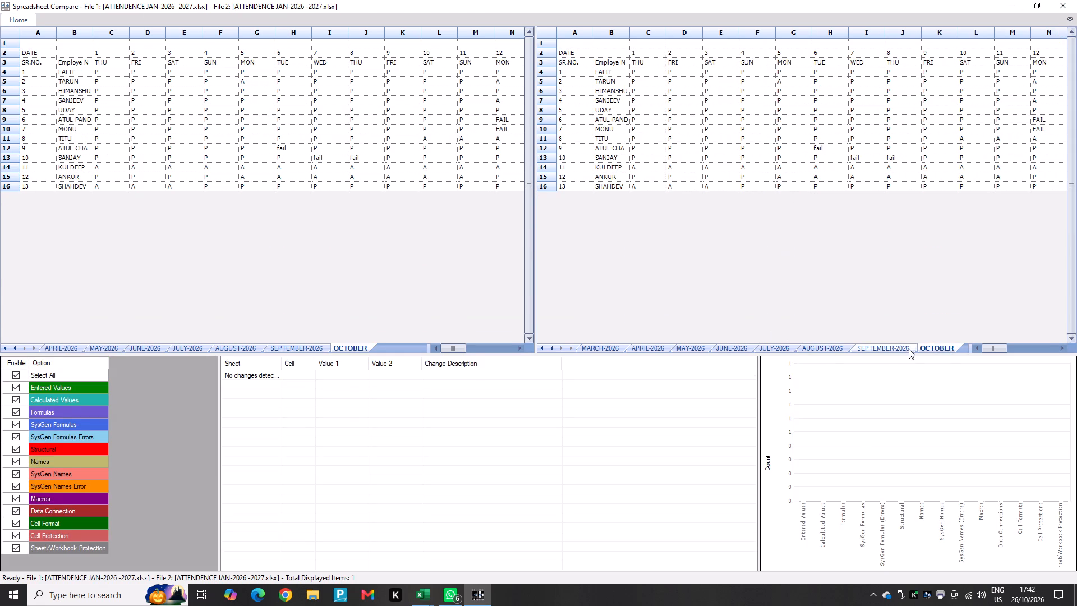
pyautogui.click(909, 349)
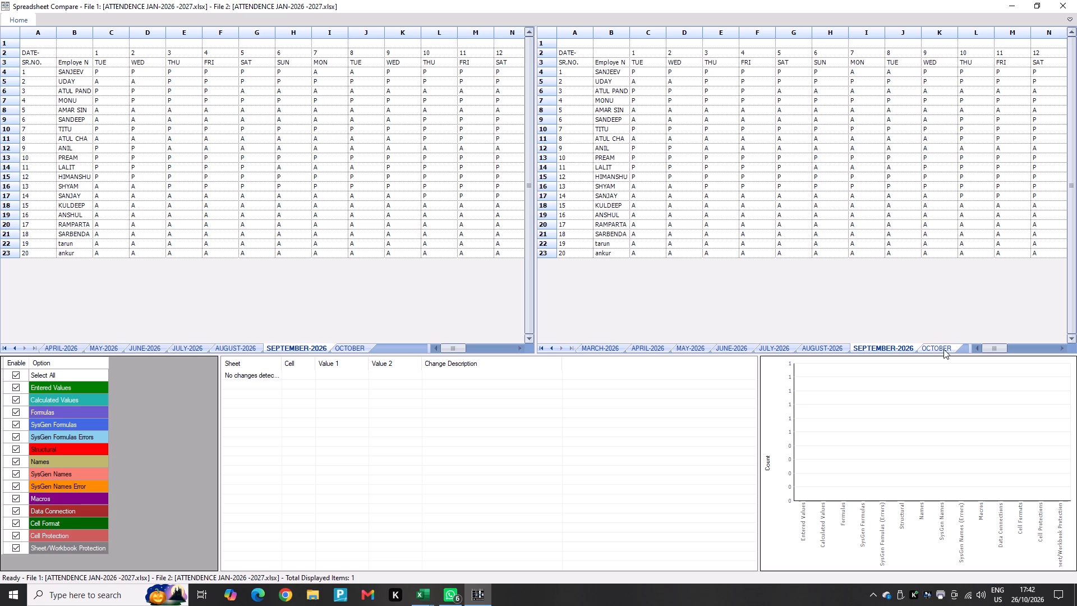
pyautogui.scroll(1, 943, 349)
pyautogui.click(943, 349)
pyautogui.middleClick(943, 349)
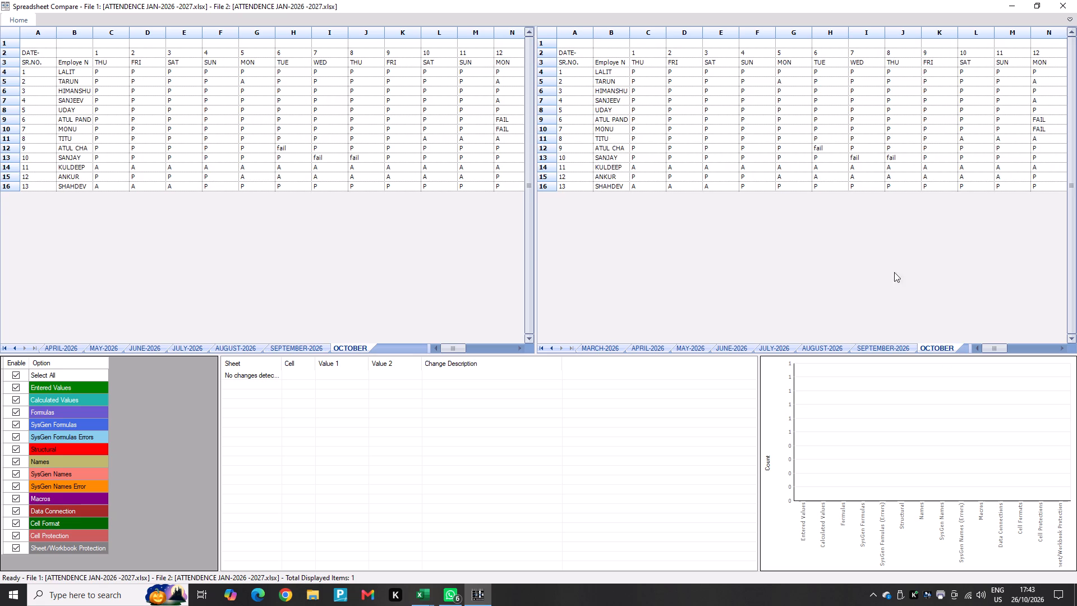
# Close Spreadsheet Compare.
pyautogui.click(1076, 0)
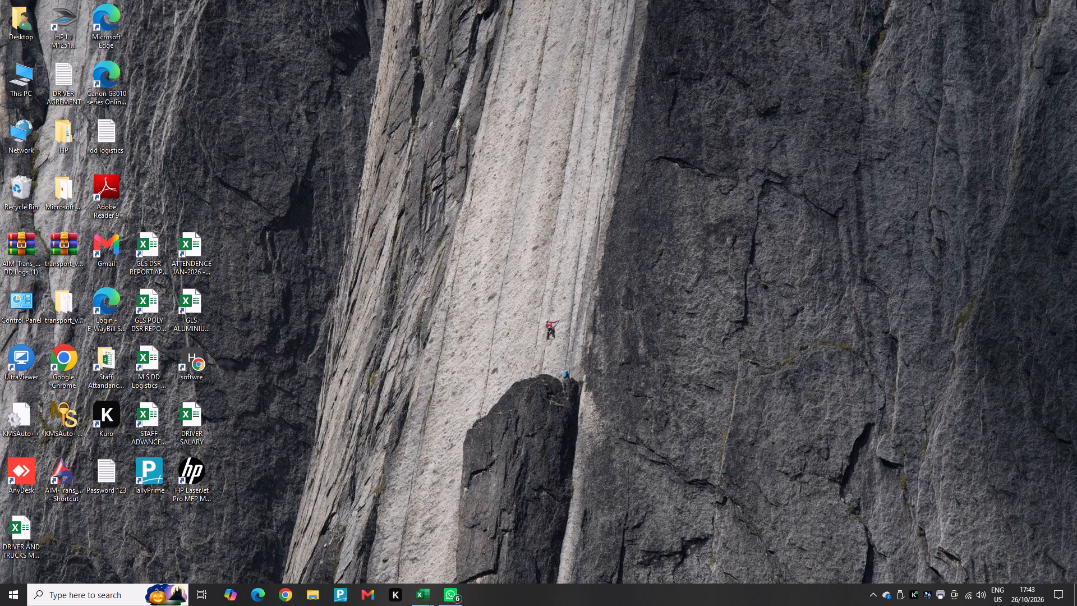
# Switch to the Excel workbook Copy of MIS DD Logistics APR.2026-27, save it and close it.
pyautogui.click(419, 591)
pyautogui.click(402, 558)
pyautogui.hotkey('ctrl', 's')
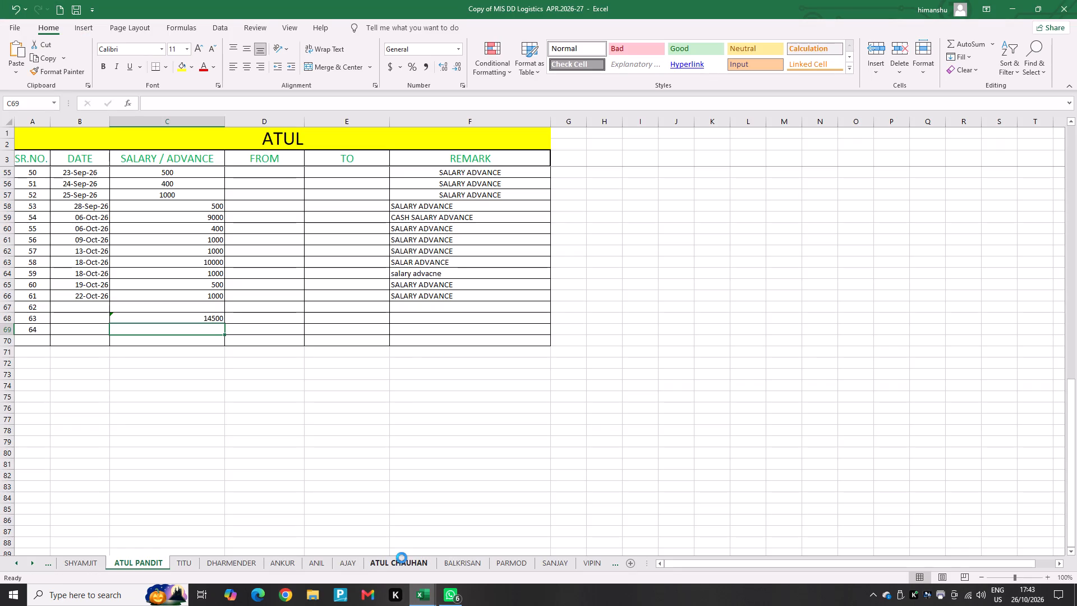
pyautogui.hotkey('ctrl', 's')
pyautogui.hotkey('ctrl', 's')
pyautogui.click(1076, 0)
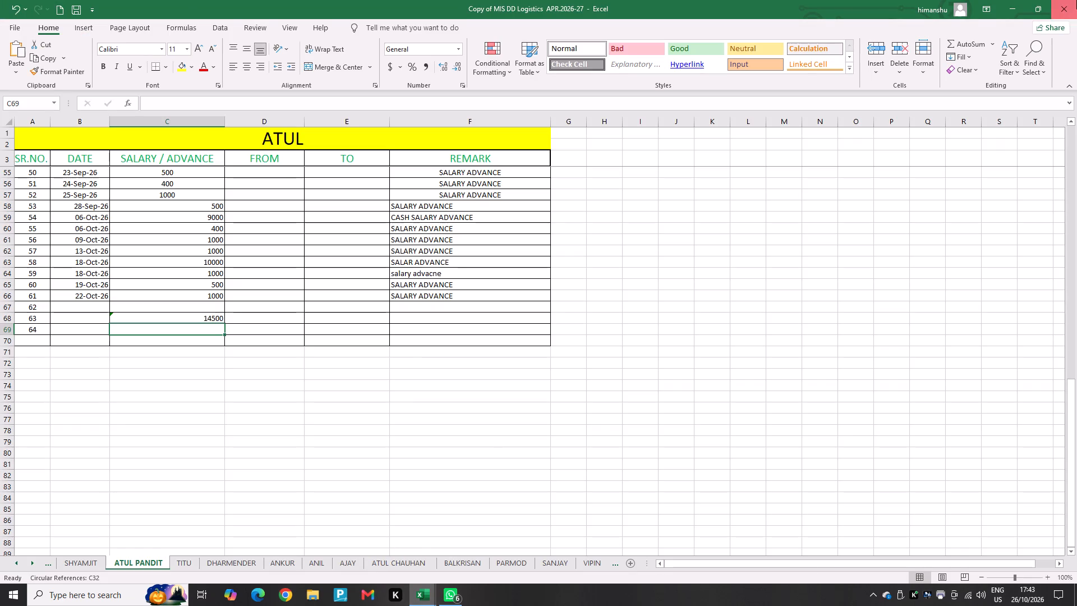
# Bring up the STAFF ADVANCE&SALARY MANGMENT workbook and save it.
pyautogui.click(426, 605)
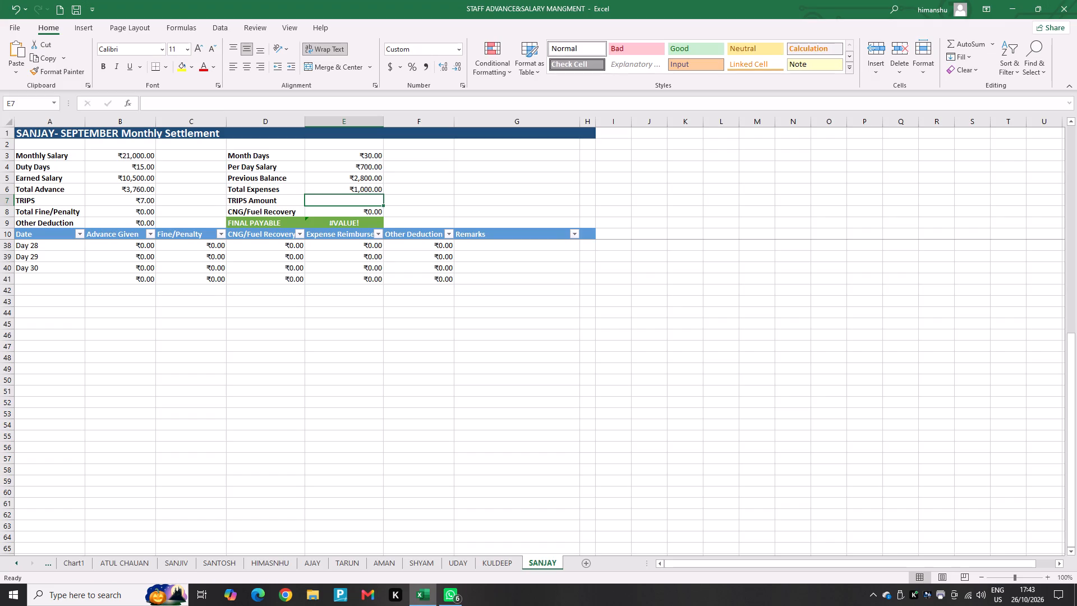
pyautogui.hotkey('ctrl', 's')
pyautogui.hotkey('ctrl', 's')
pyautogui.hotkey('ctrl', 's')
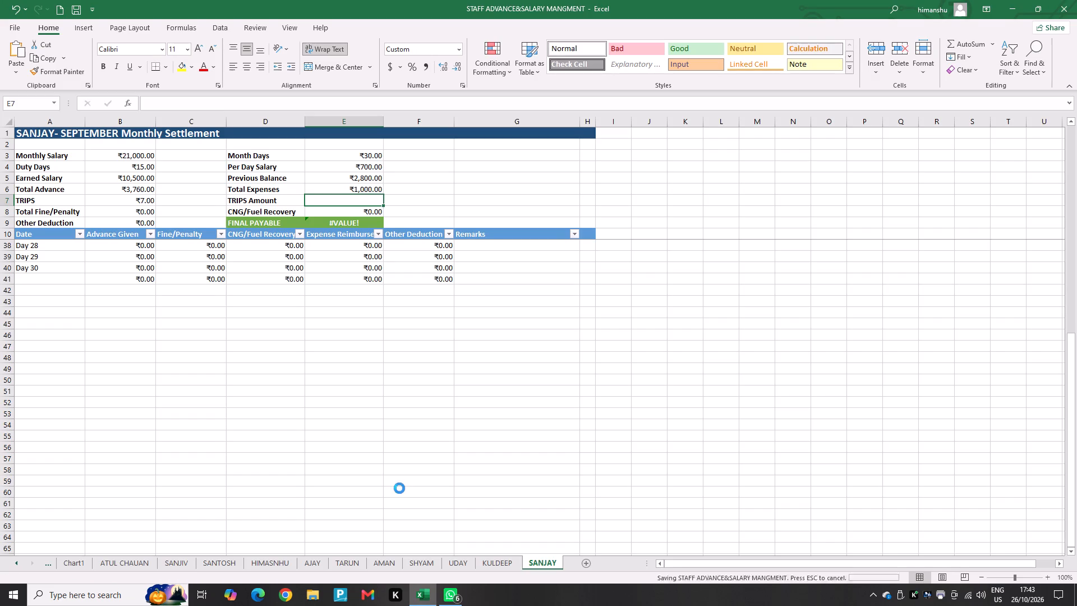
pyautogui.hotkey('ctrl', 's')
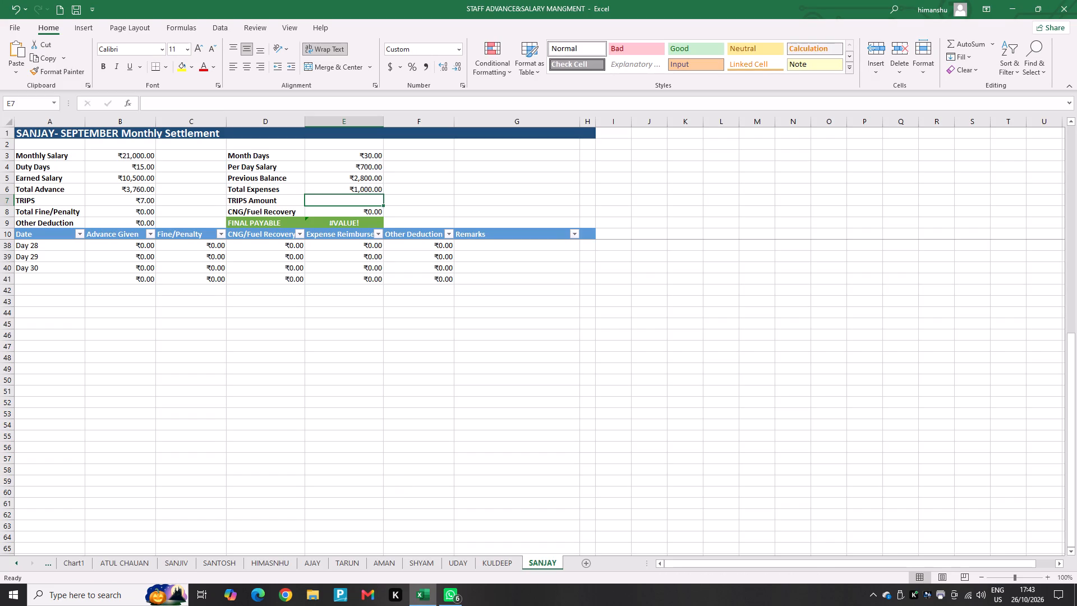
# Undo the last change in the staff salary workbook and return to the SANJAY sheet.
pyautogui.hotkey('ctrl', 'z')
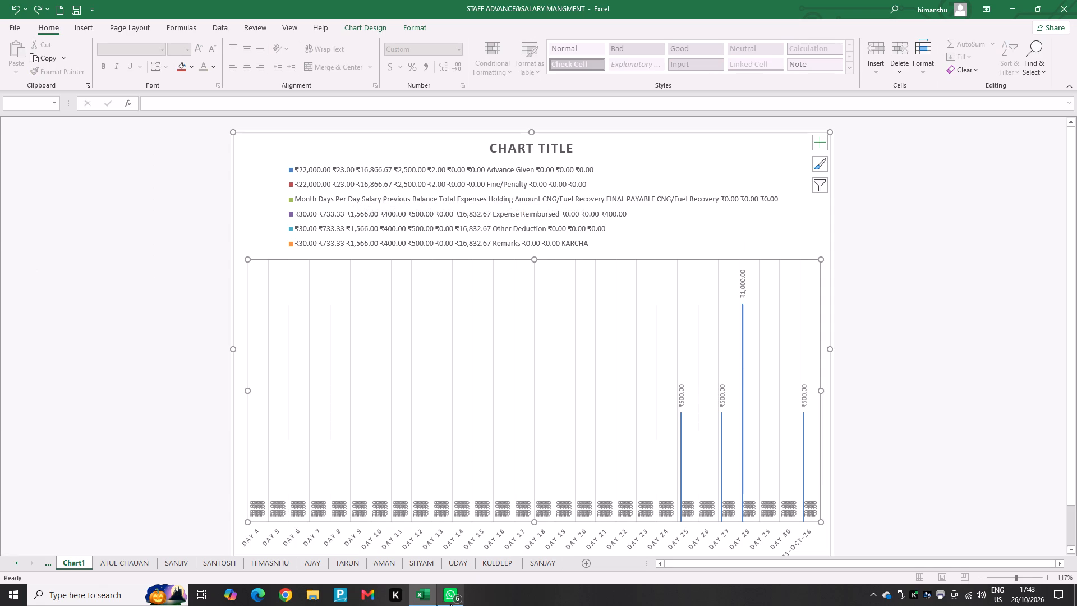
pyautogui.click(410, 605)
pyautogui.click(417, 599)
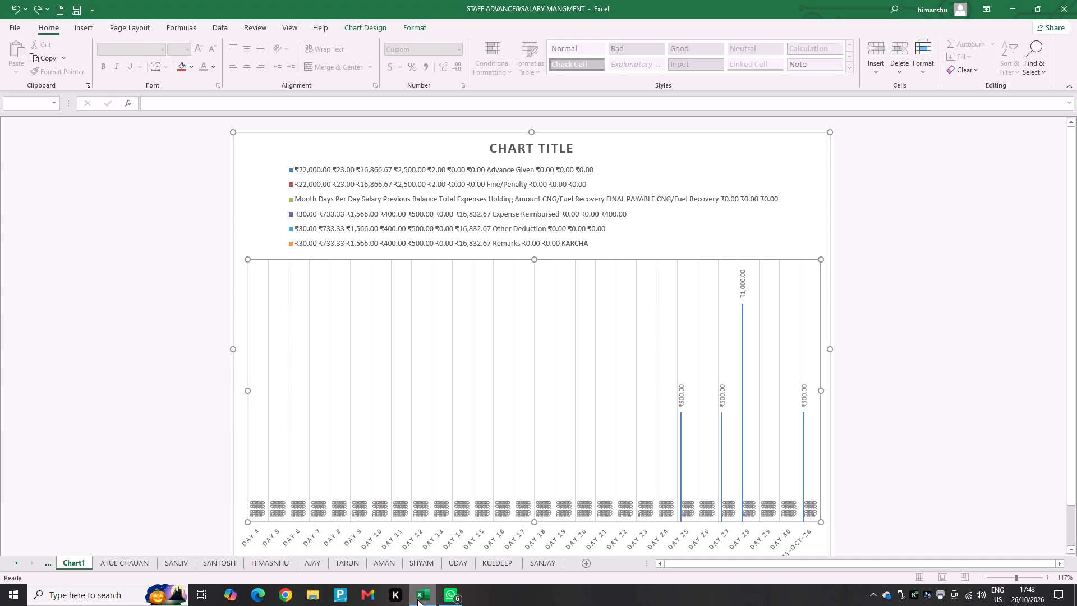
pyautogui.click(548, 562)
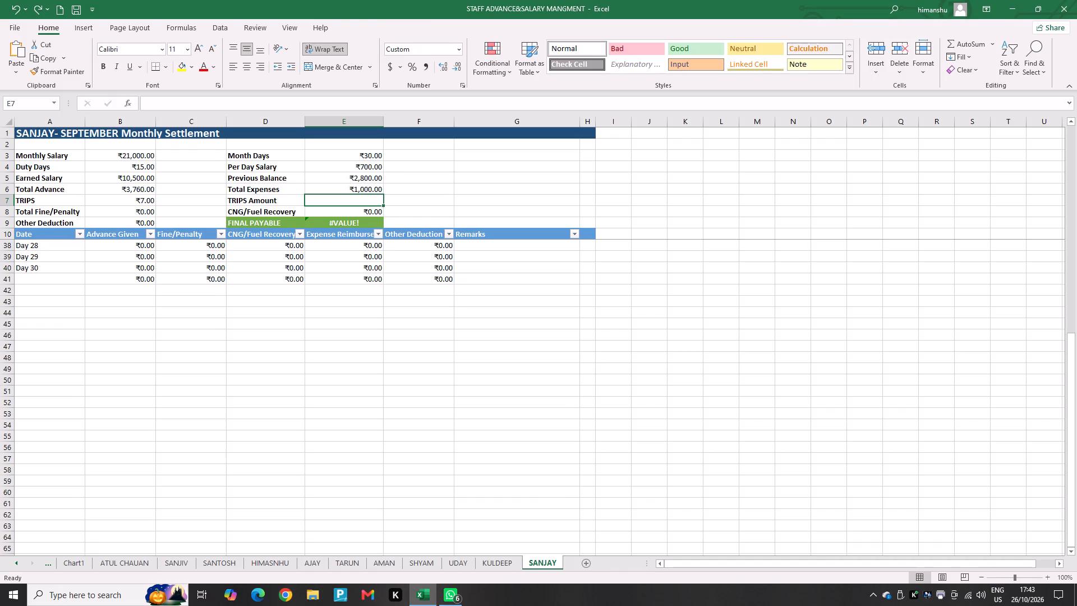
# Undo further changes back through the Chart1 and ANIL sheets, and return to the SANJAY sheet.
pyautogui.click(365, 219)
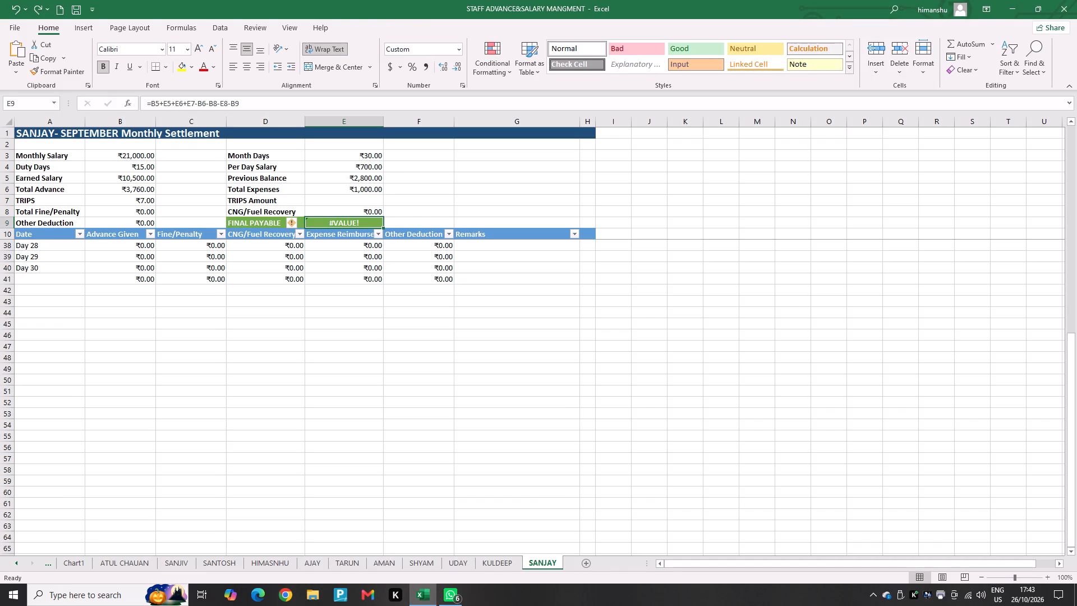
pyautogui.click(12, 11)
pyautogui.click(12, 11)
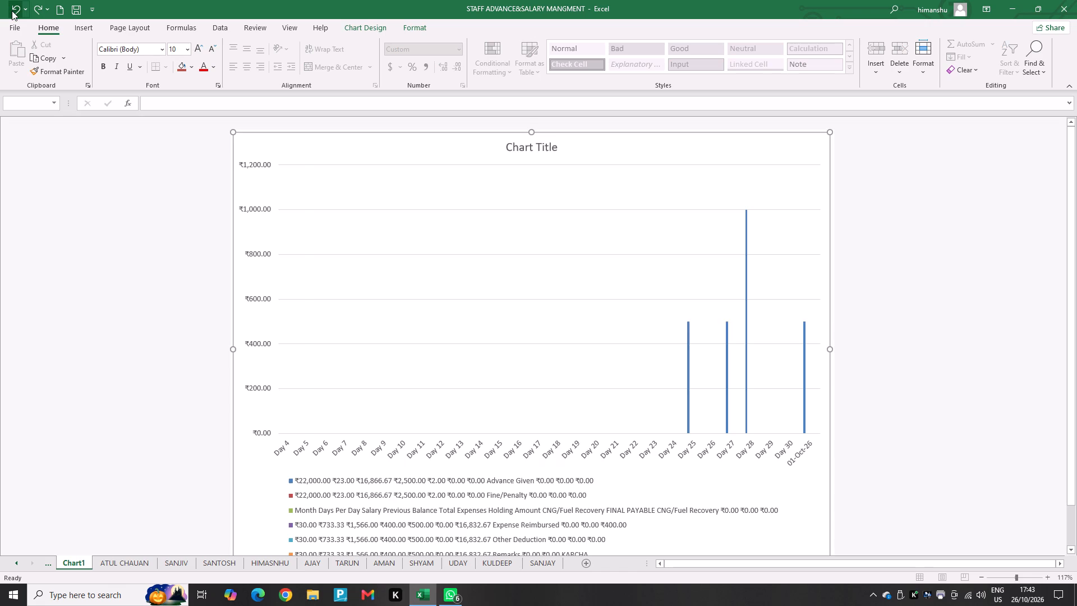
pyautogui.click(12, 11)
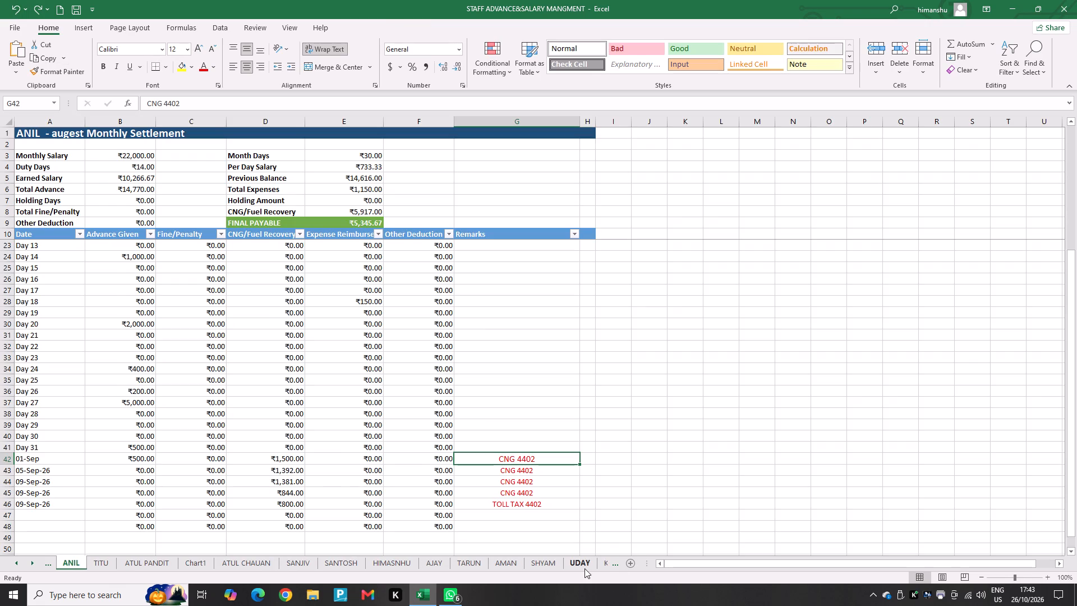
pyautogui.click(603, 564)
pyautogui.click(603, 564)
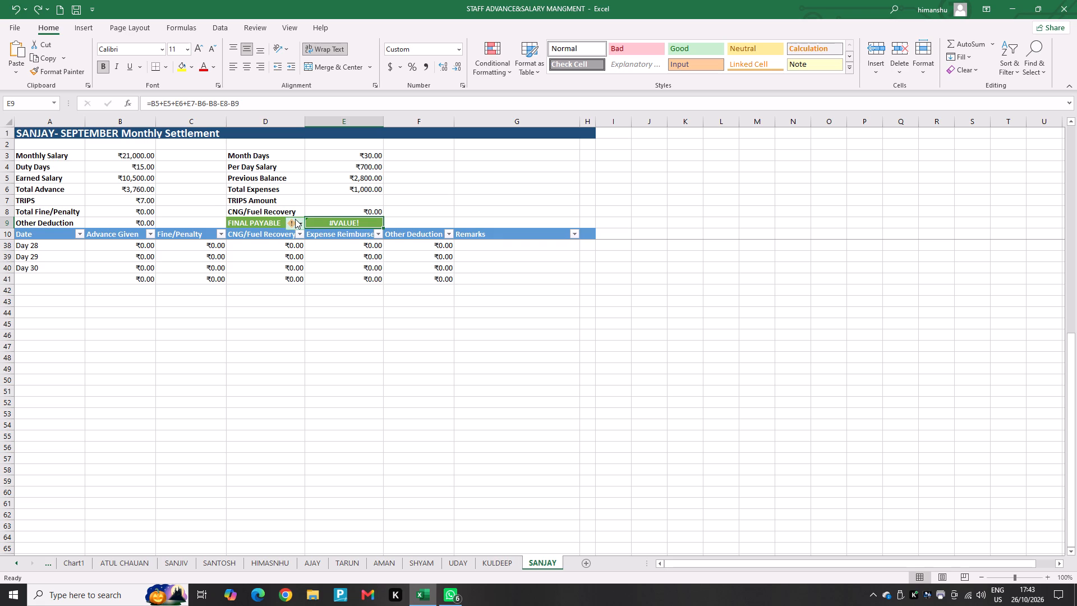
# Examine the FINAL PAYABLE cell's error options and the TRIPS and TRIPS Amount cells on the SANJAY sheet.
pyautogui.scroll(10, 279, 304)
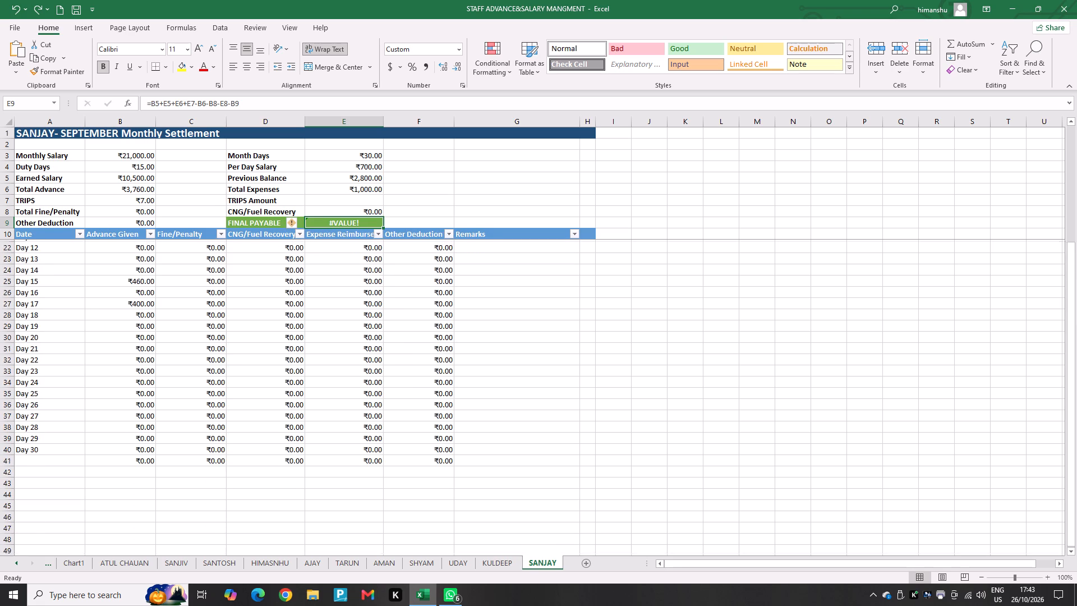
pyautogui.scroll(4, 279, 304)
pyautogui.click(293, 221)
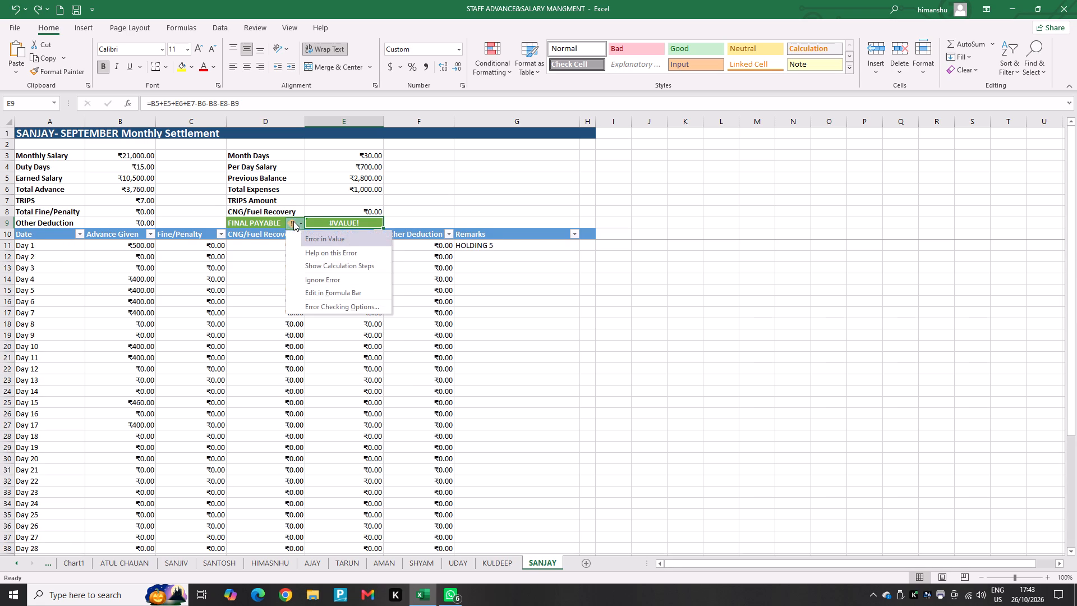
pyautogui.click(324, 220)
pyautogui.click(331, 219)
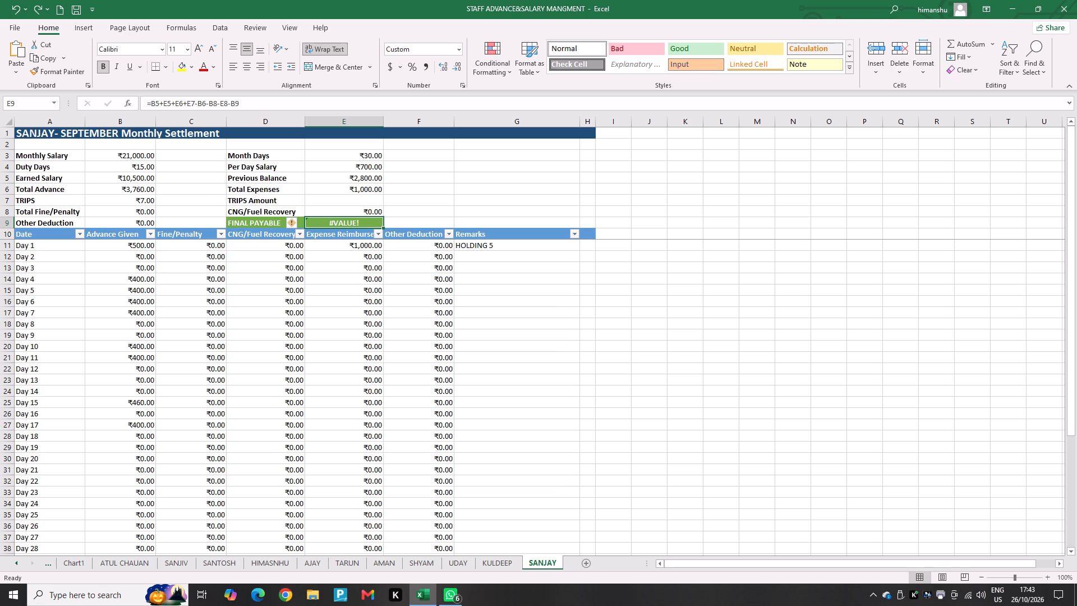
pyautogui.click(366, 198)
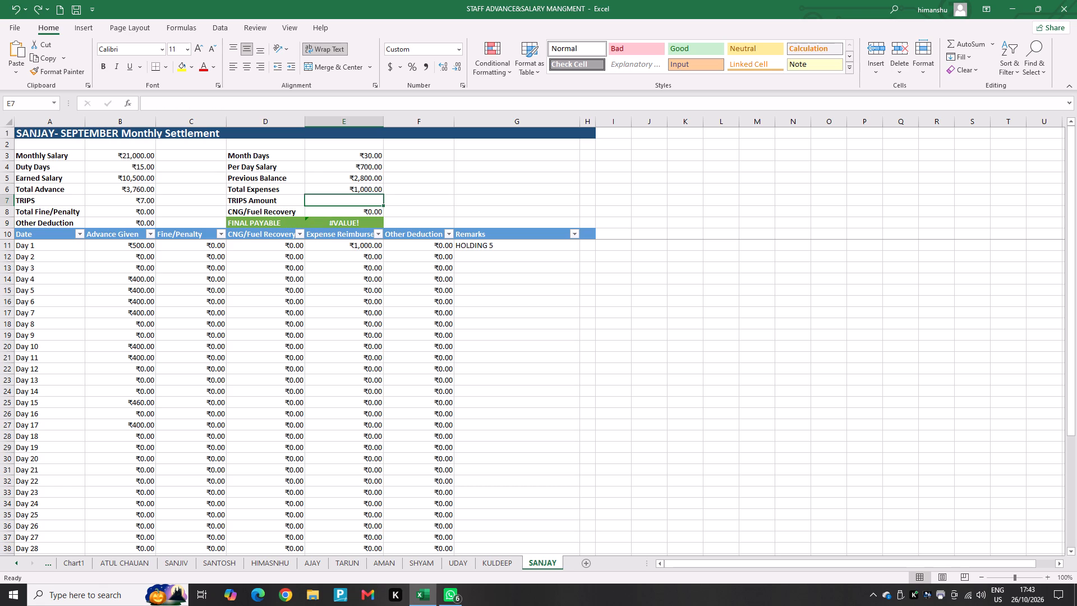
pyautogui.doubleClick(366, 198)
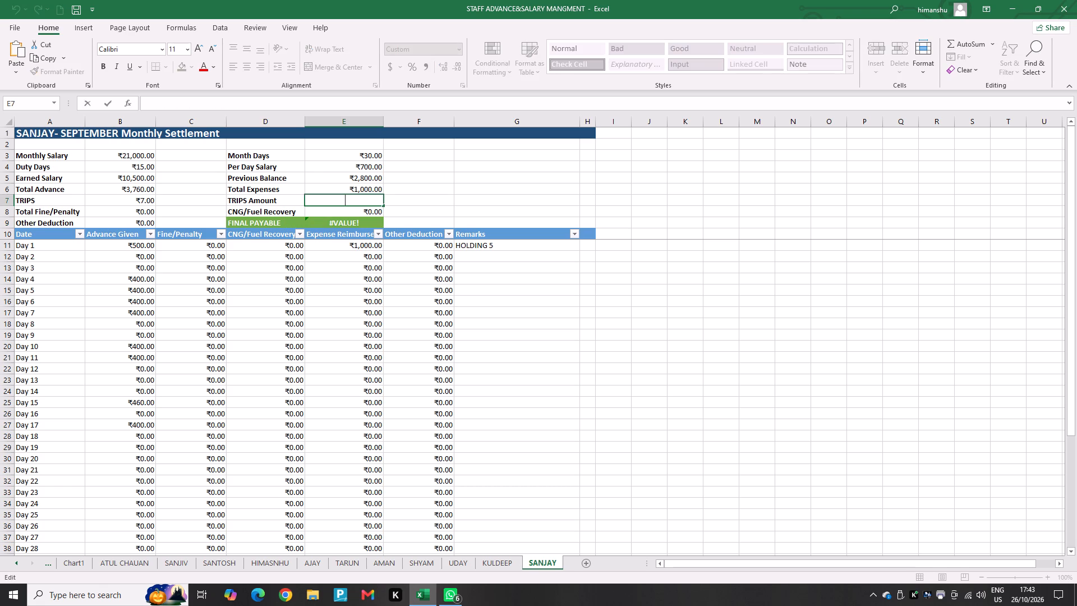
pyautogui.click(127, 200)
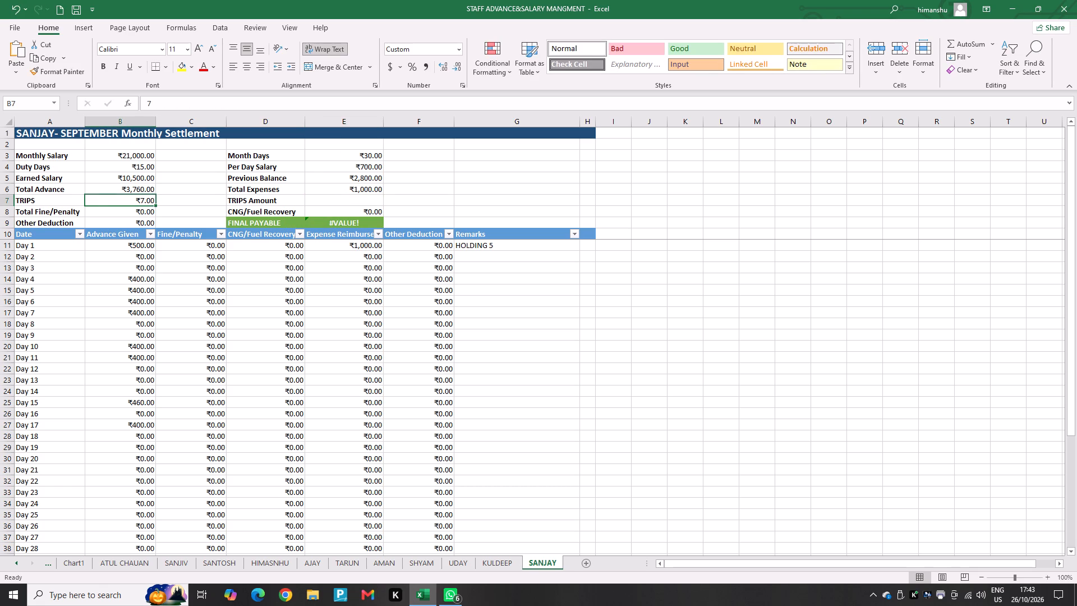
pyautogui.click(349, 200)
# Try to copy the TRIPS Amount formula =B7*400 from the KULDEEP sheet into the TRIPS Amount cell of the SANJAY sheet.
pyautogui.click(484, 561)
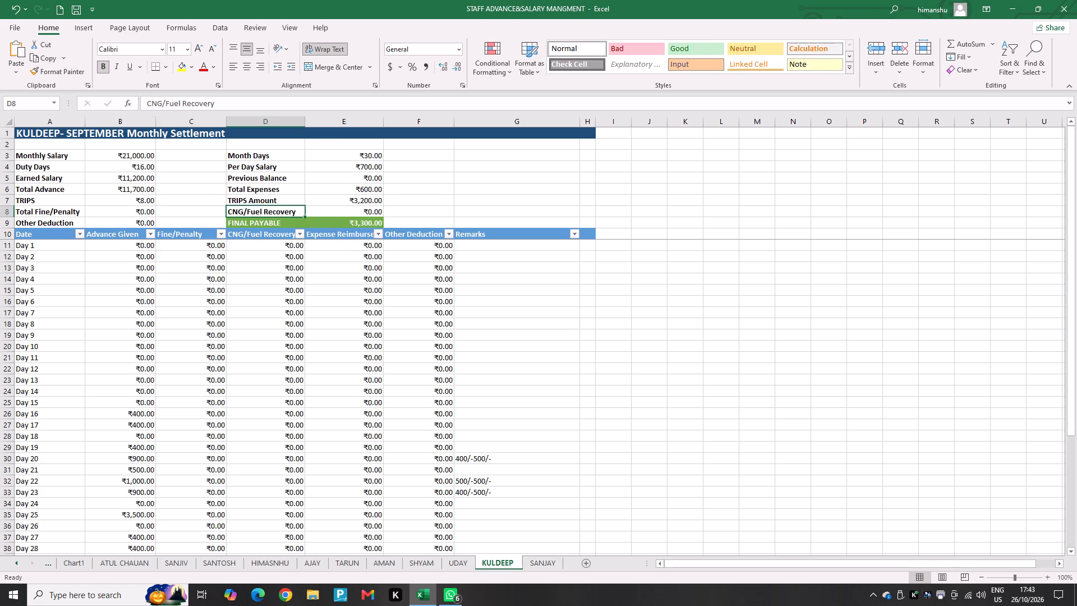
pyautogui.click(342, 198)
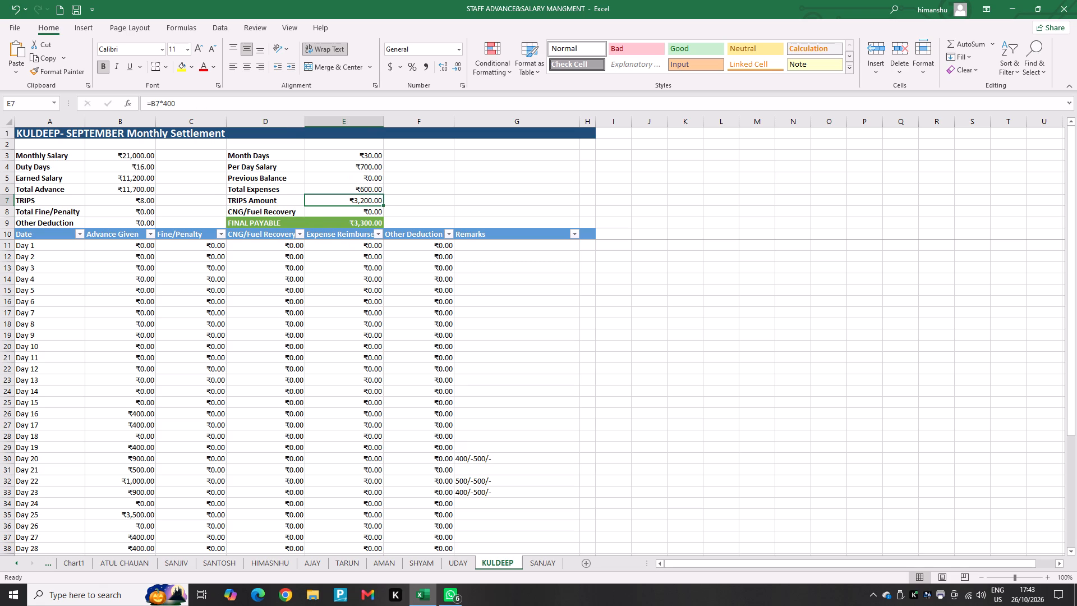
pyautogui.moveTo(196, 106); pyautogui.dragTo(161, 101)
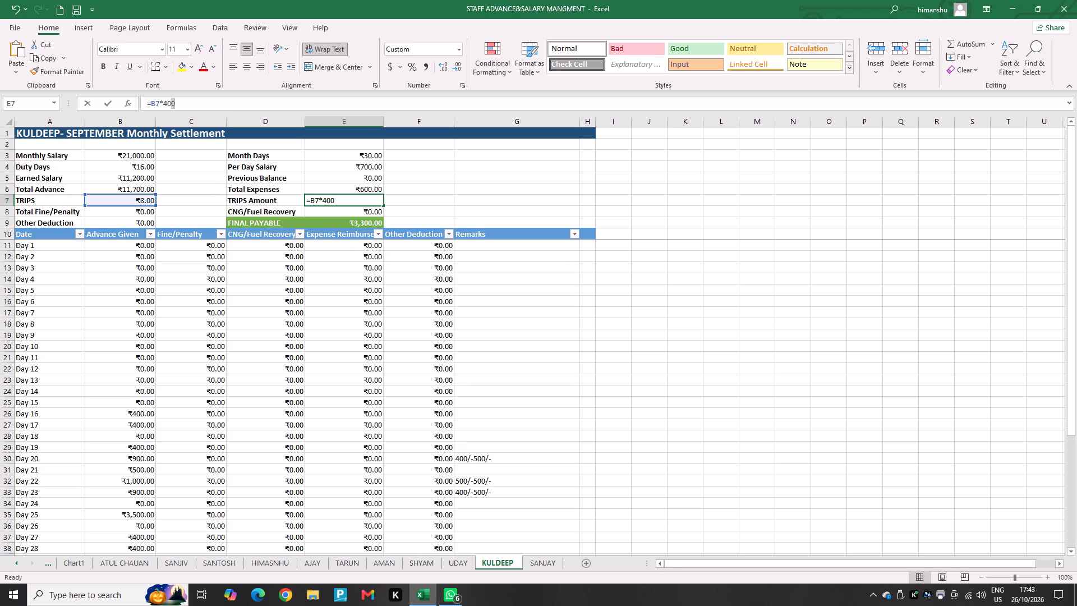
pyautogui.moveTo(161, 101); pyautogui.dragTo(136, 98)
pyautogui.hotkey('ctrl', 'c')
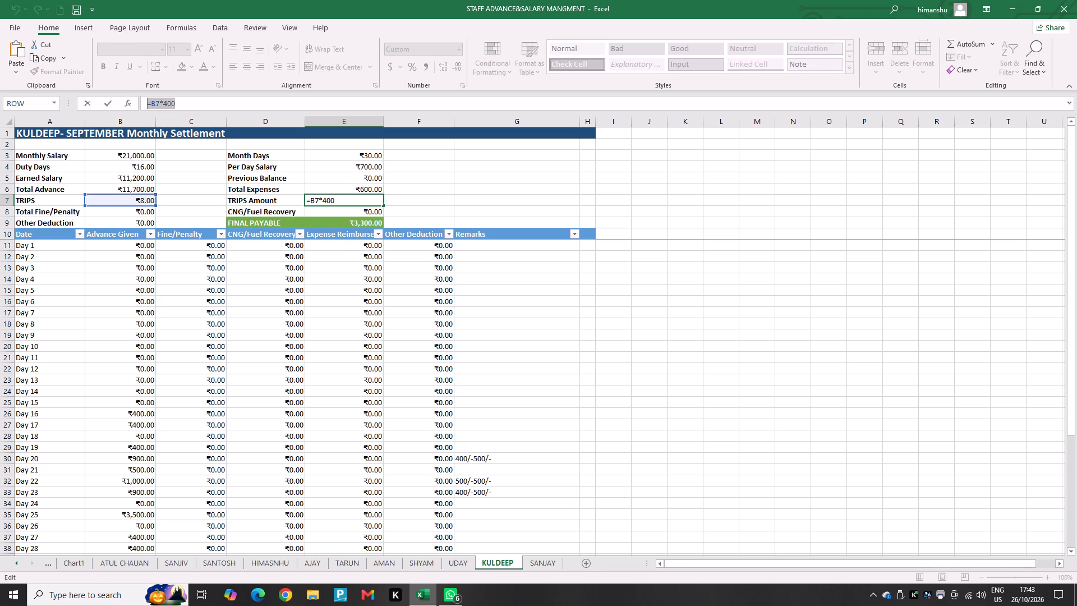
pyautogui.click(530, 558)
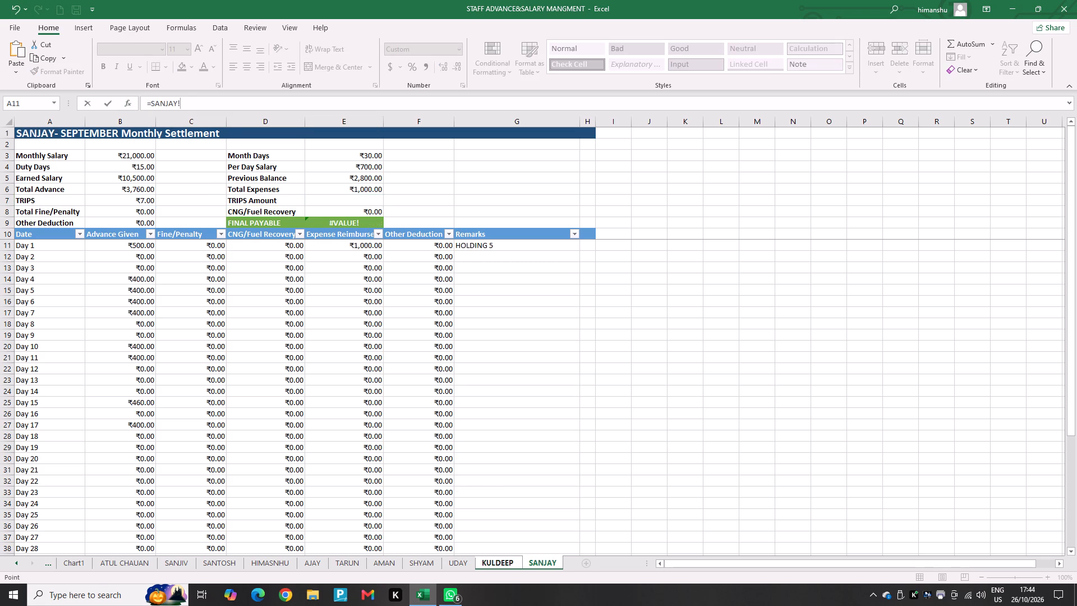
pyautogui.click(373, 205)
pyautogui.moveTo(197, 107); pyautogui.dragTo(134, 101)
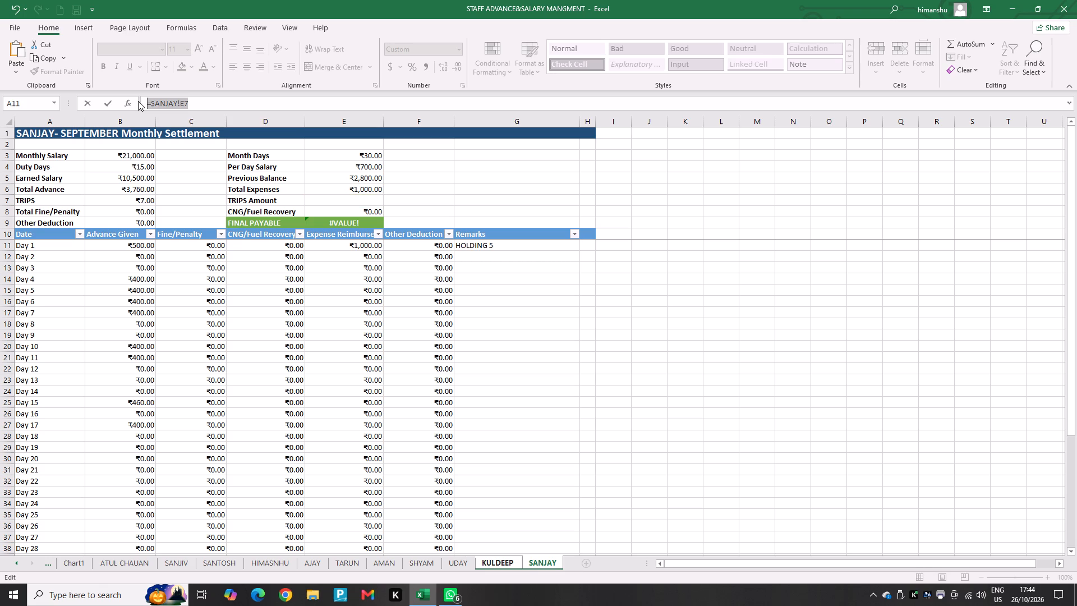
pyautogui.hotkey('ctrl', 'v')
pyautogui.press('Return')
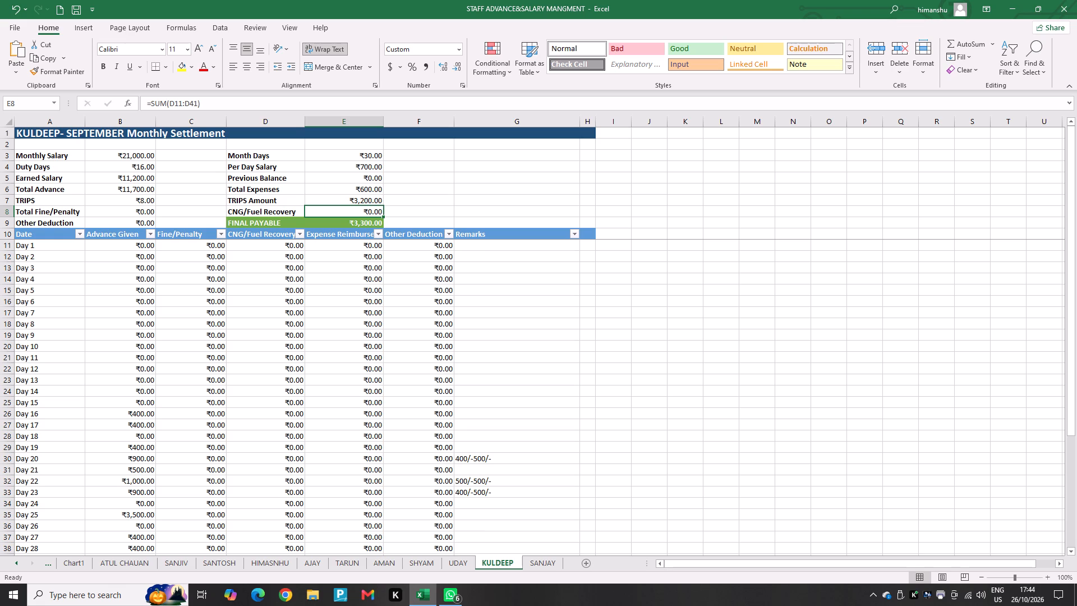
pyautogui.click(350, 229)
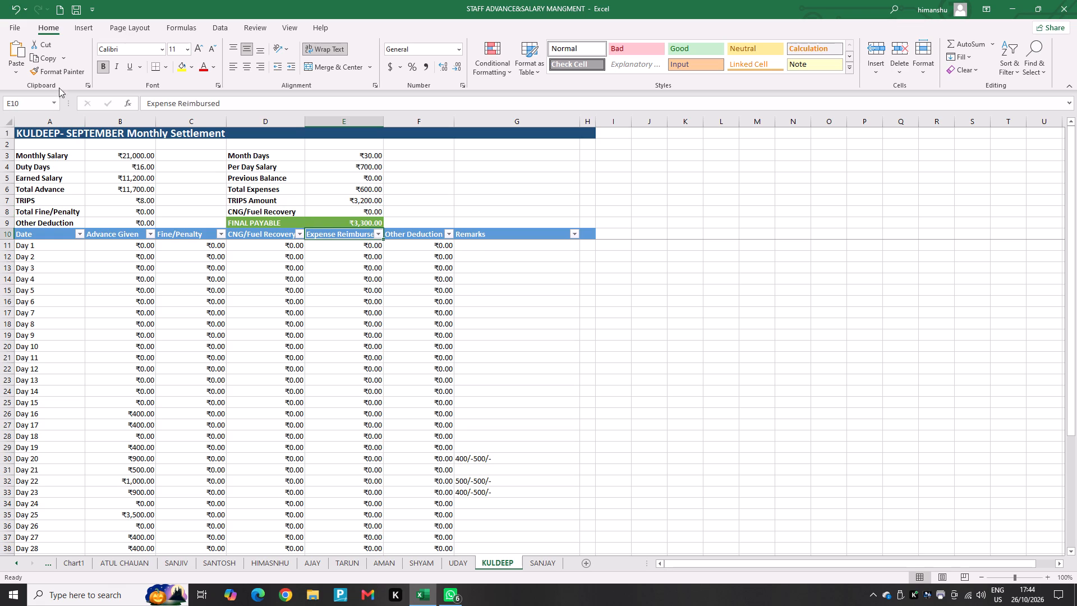
# Undo all remaining changes in the workbook, back to the 01-Sep CNG/Fuel Recovery entry on the ANIL sheet.
pyautogui.click(12, 10)
pyautogui.tripleClick(12, 9)
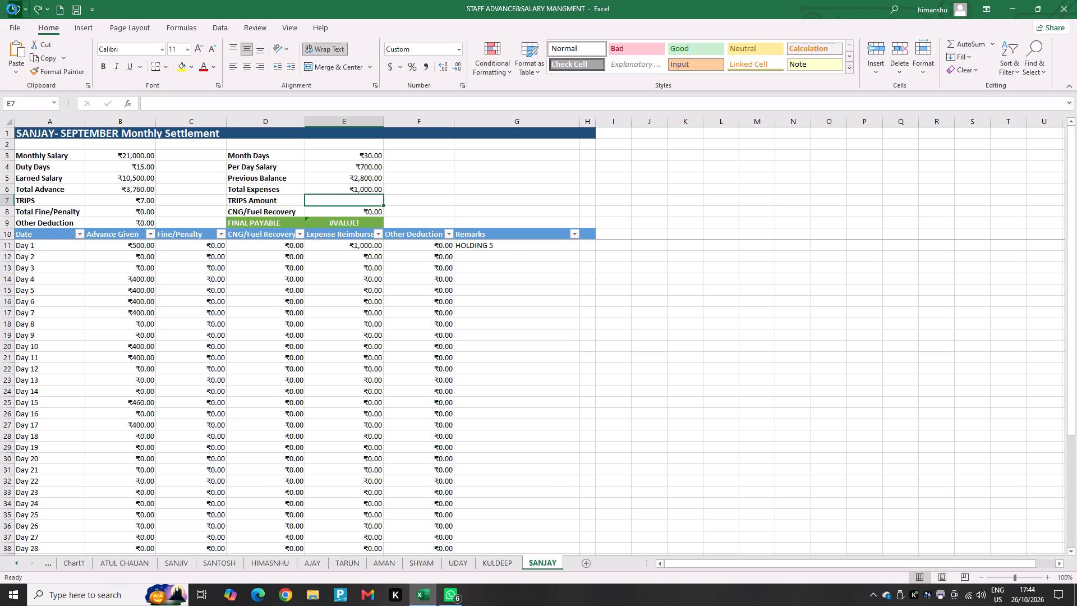
pyautogui.click(12, 9)
pyautogui.click(12, 9)
pyautogui.click(12, 9)
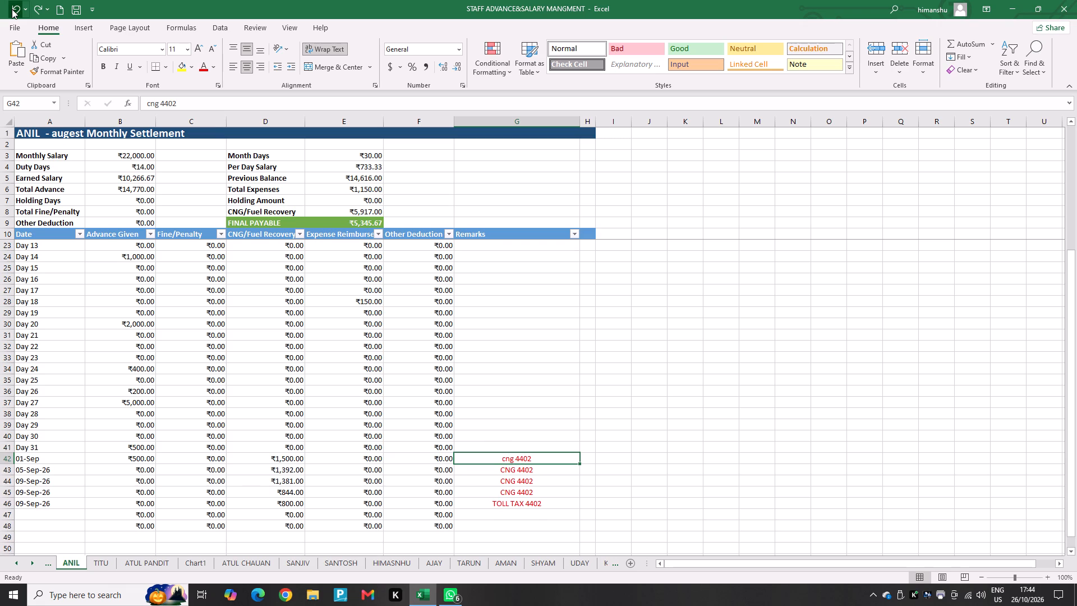
pyautogui.click(12, 9)
pyautogui.click(12, 9)
pyautogui.tripleClick(12, 9)
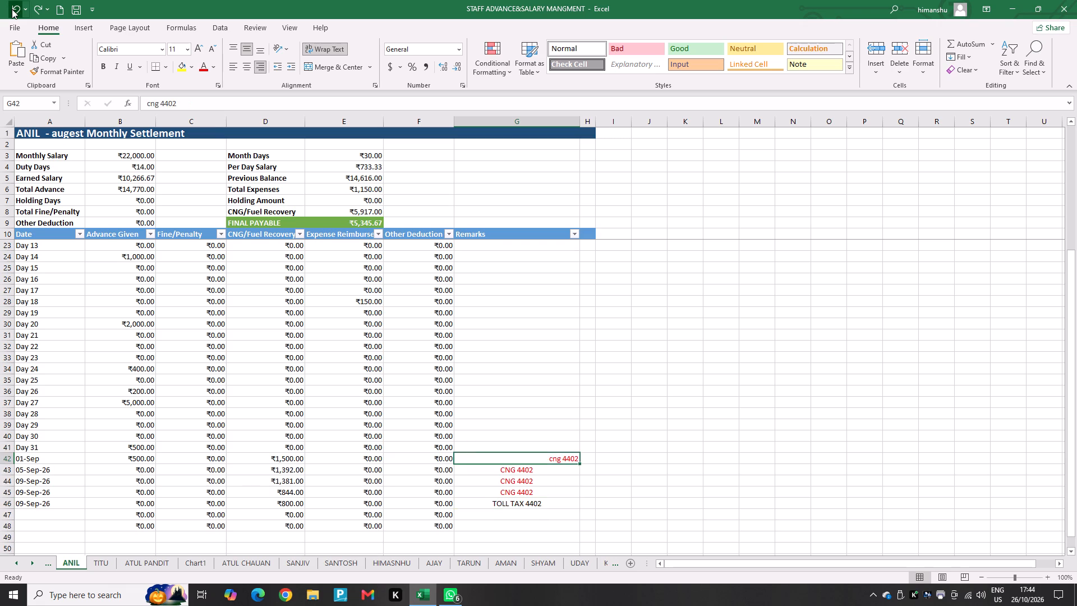
pyautogui.click(12, 9)
pyautogui.click(12, 9)
pyautogui.click(12, 9)
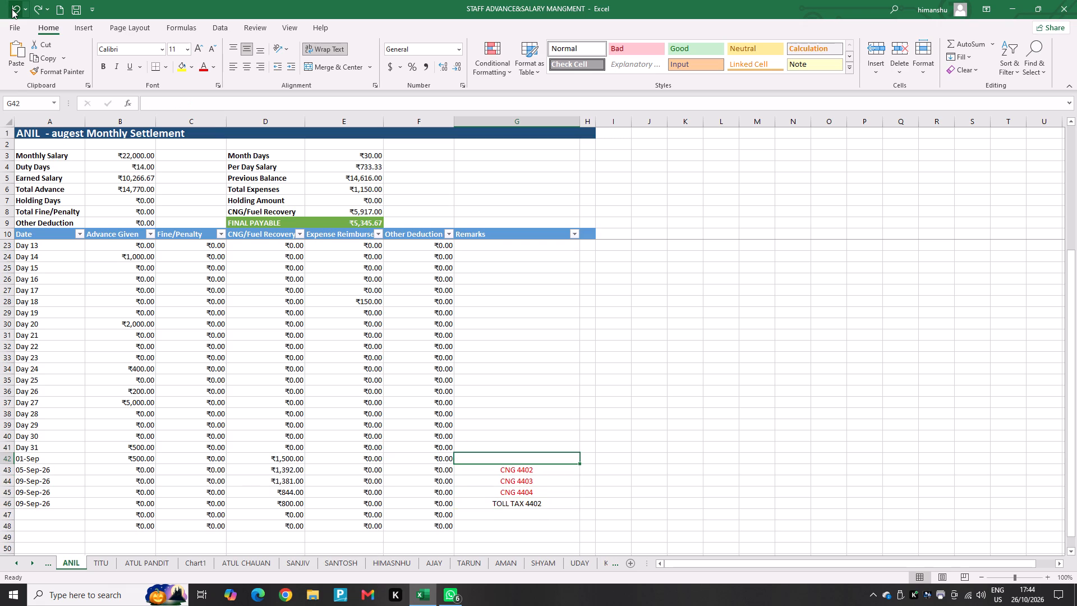
pyautogui.click(12, 9)
pyautogui.click(12, 9)
pyautogui.doubleClick(12, 9)
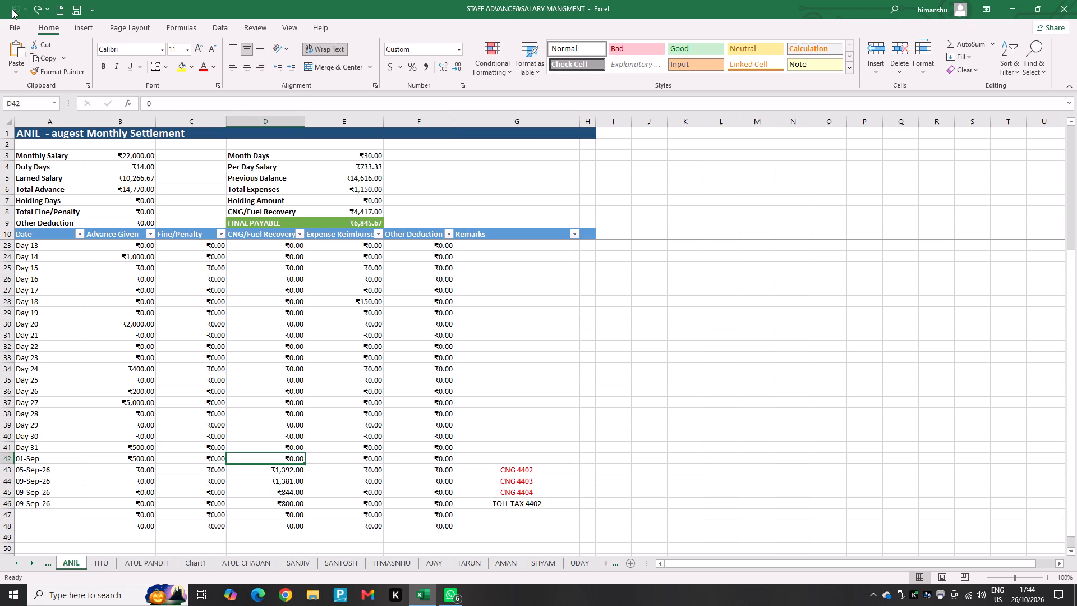
pyautogui.click(12, 9)
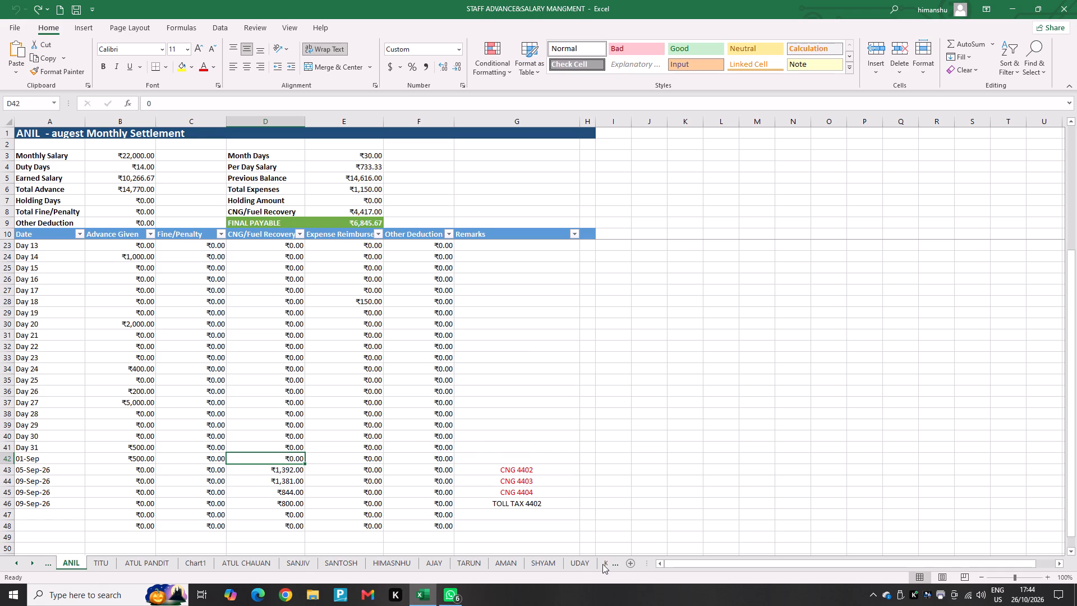
# Return to the SANJAY sheet and examine the contents of its Earned Salary, Total Advance, TRIPS, Per Day Salary and Total Expenses cells.
pyautogui.click(602, 564)
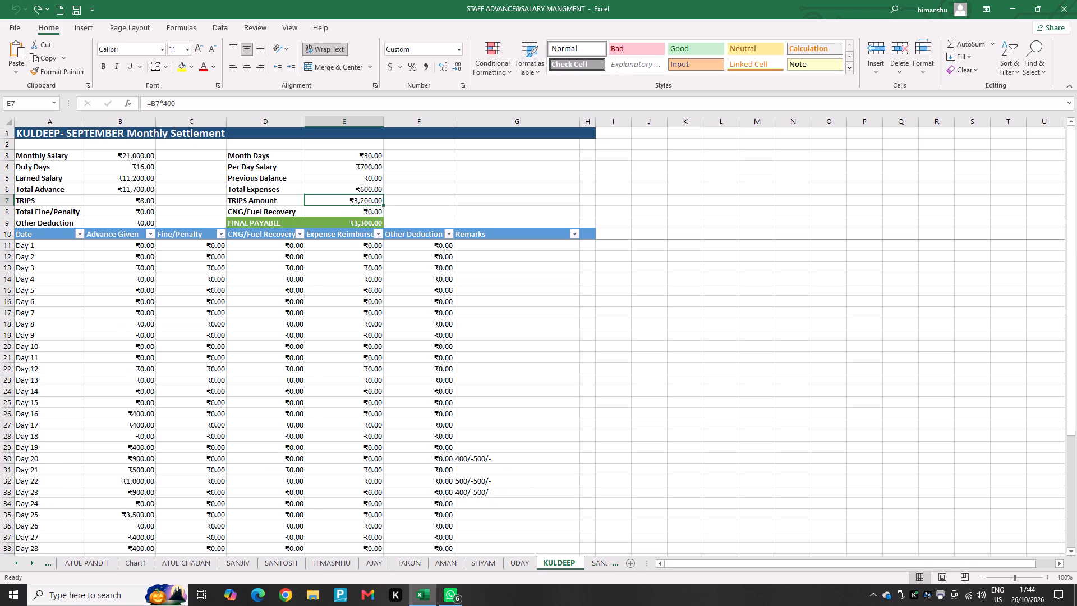
pyautogui.click(616, 568)
pyautogui.click(617, 567)
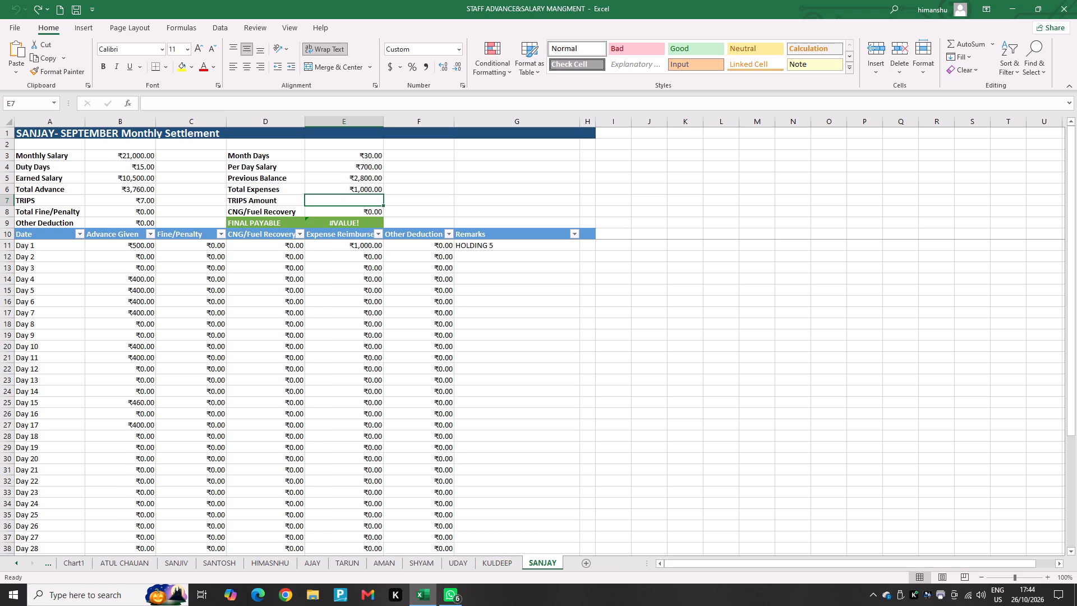
pyautogui.scroll(4, 457, 300)
pyautogui.click(146, 175)
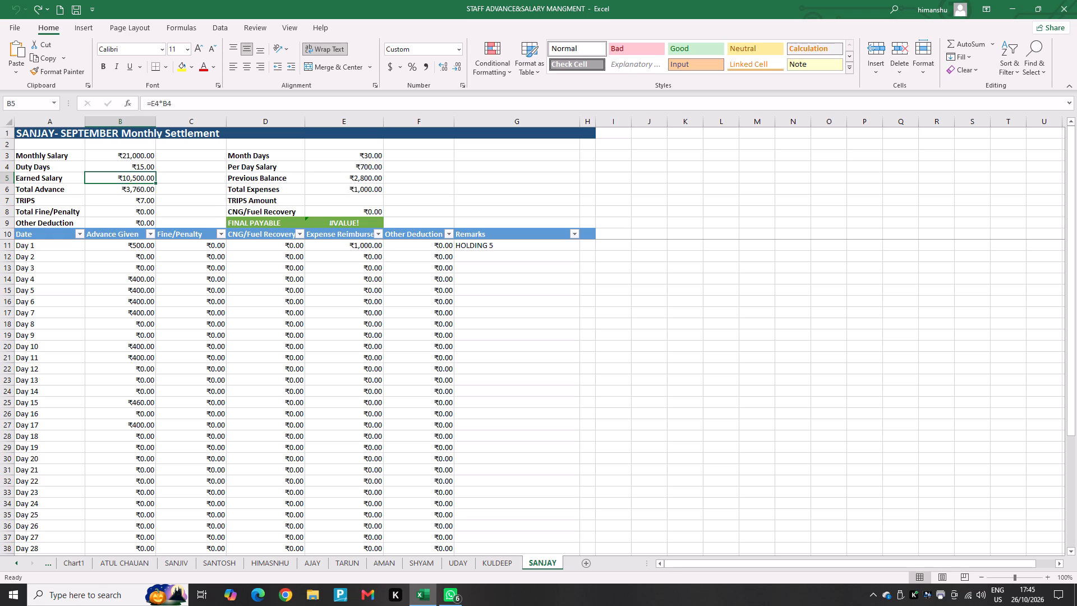
pyautogui.click(145, 191)
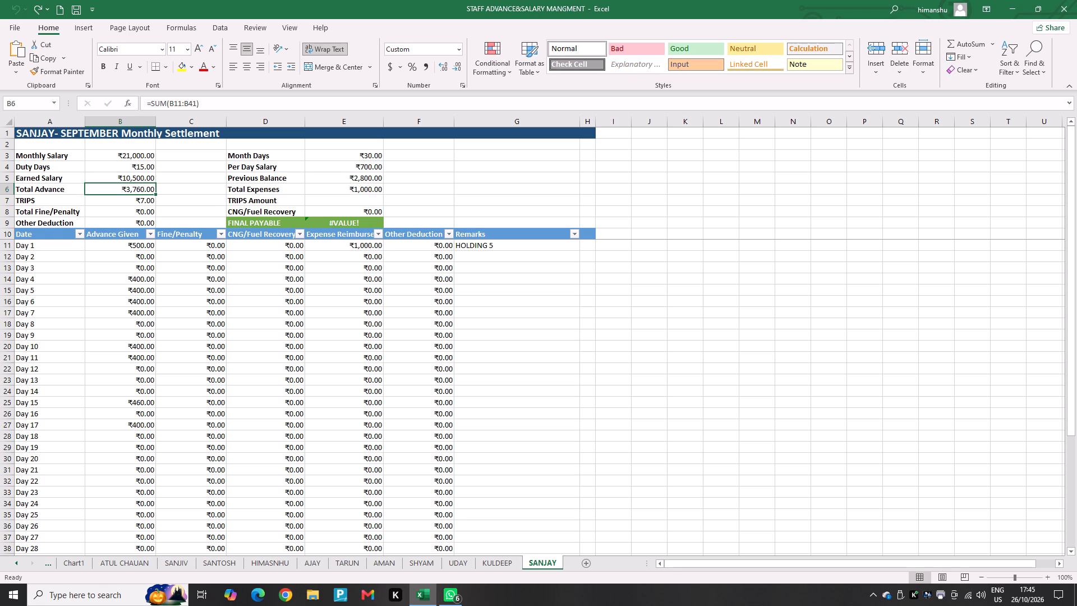
pyautogui.click(145, 205)
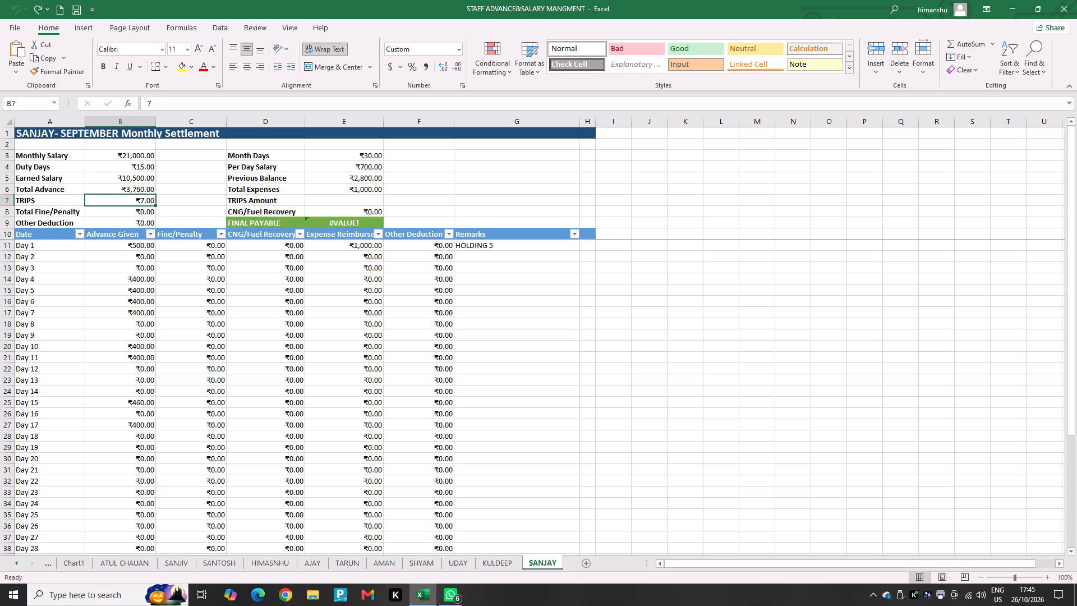
pyautogui.click(364, 154)
pyautogui.click(371, 170)
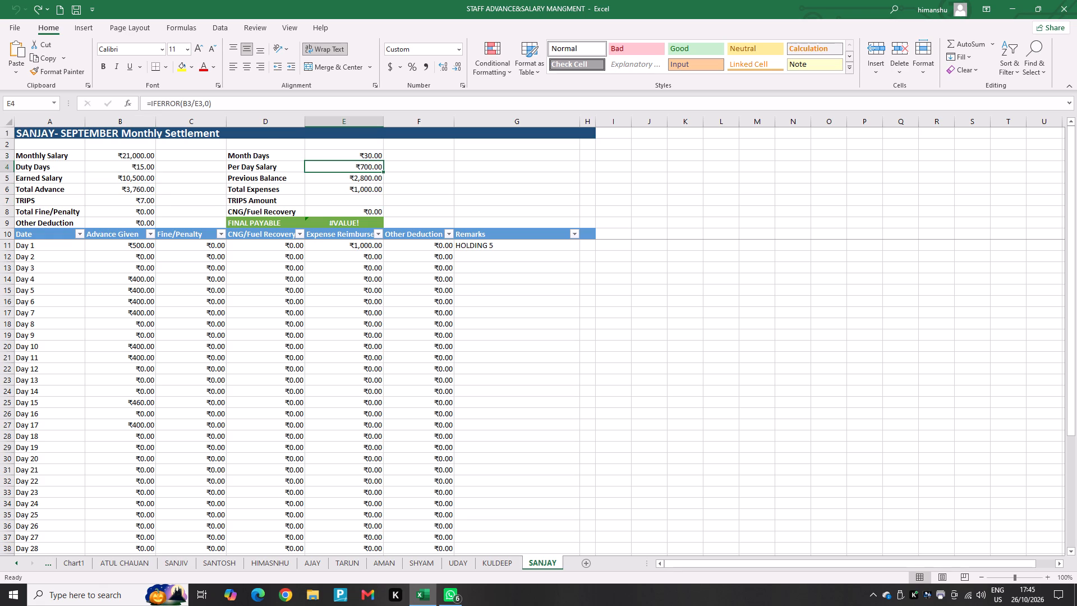
pyautogui.click(375, 183)
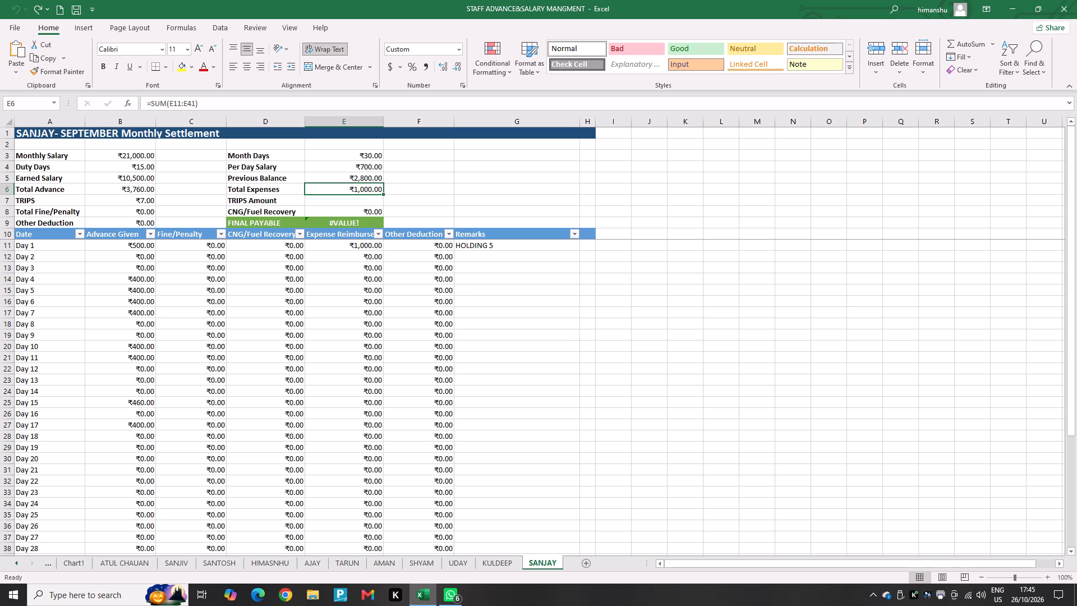
pyautogui.click(135, 204)
# Examine the TRIPS Amount, Per Day Salary, Duty Days and Monthly Salary cells on the SANJAY sheet.
pyautogui.doubleClick(338, 197)
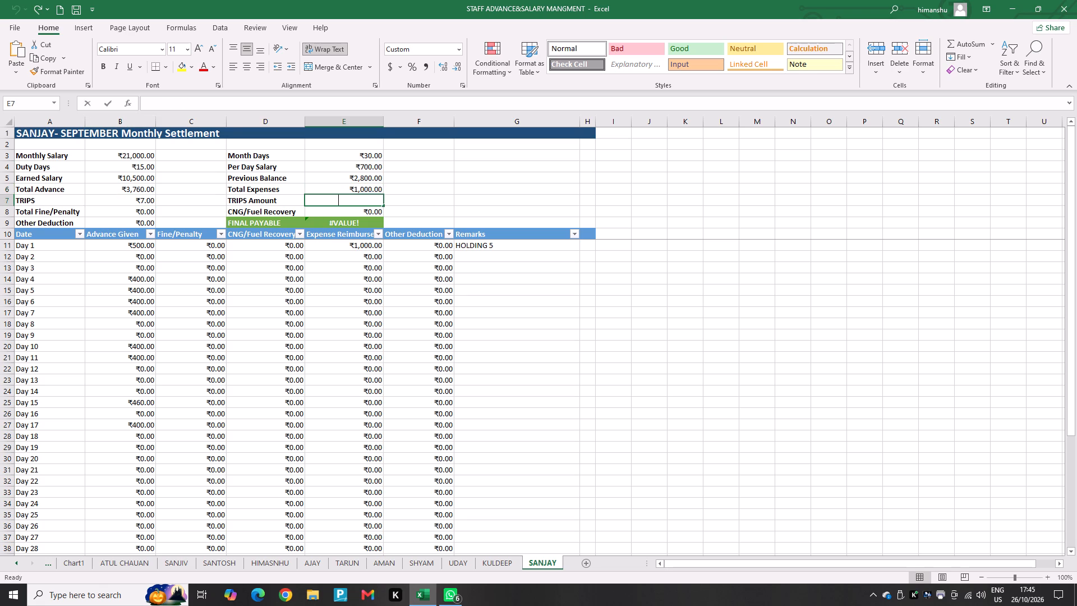
pyautogui.click(294, 117)
pyautogui.click(303, 104)
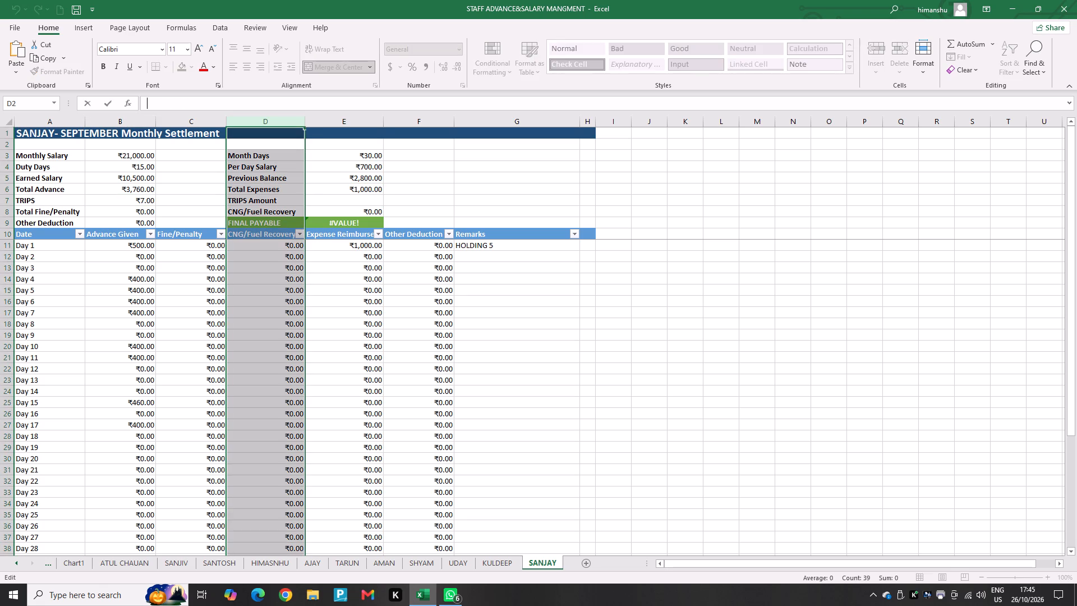
pyautogui.click(363, 162)
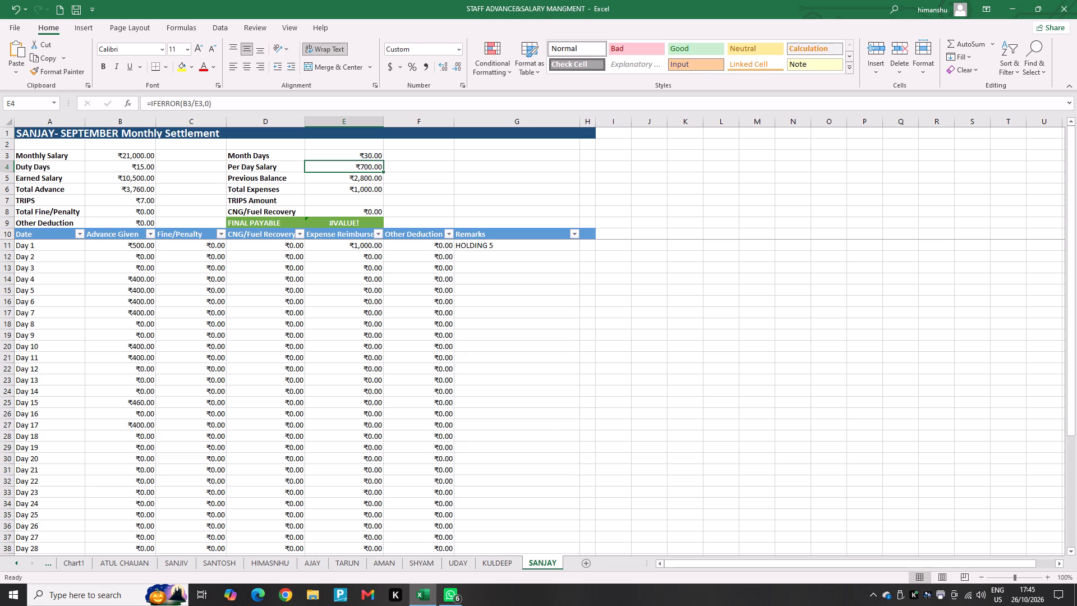
pyautogui.click(94, 163)
pyautogui.click(145, 153)
pyautogui.click(348, 163)
# Create a copy of the KULDEEP sheet in the same workbook, placed before the SANJAY sheet.
pyautogui.click(501, 570)
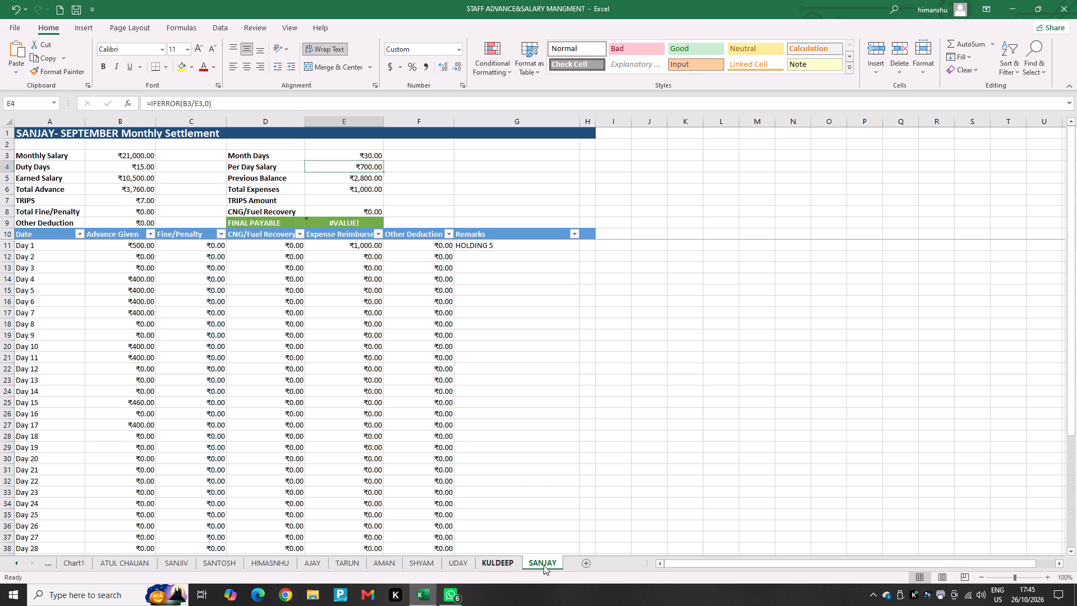
pyautogui.rightClick(484, 565)
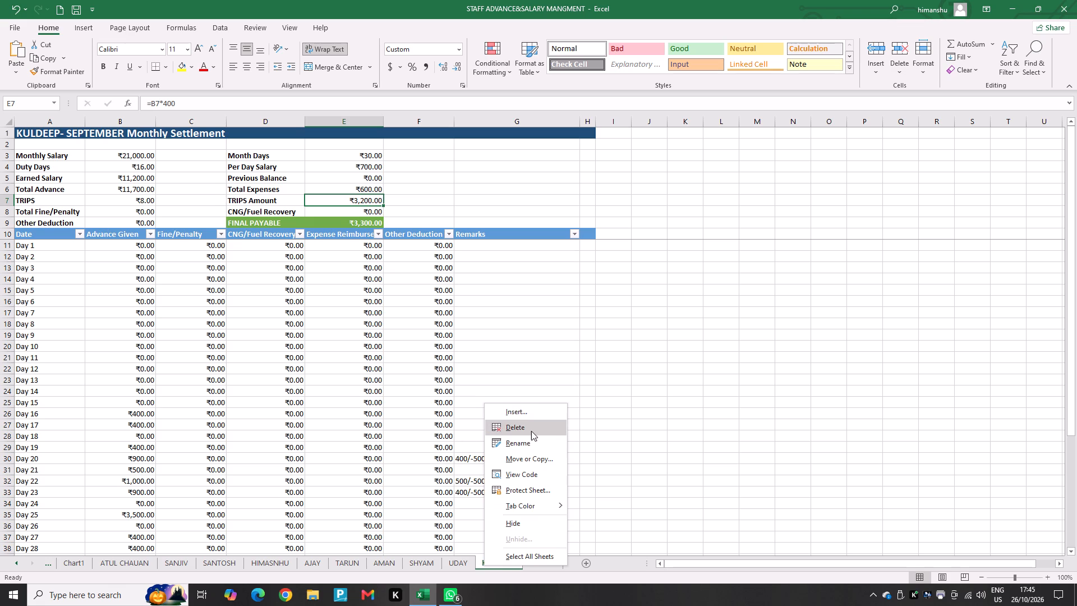
pyautogui.click(540, 454)
pyautogui.scroll(-5, 450, 436)
pyautogui.scroll(1, 488, 454)
pyautogui.scroll(-5, 490, 460)
pyautogui.click(476, 478)
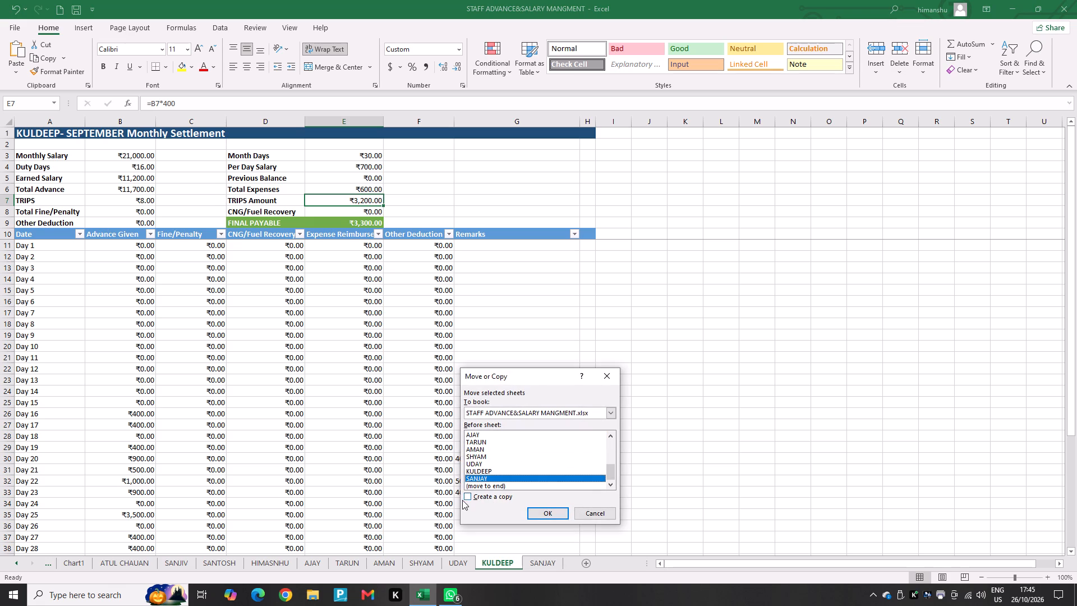
pyautogui.click(461, 495)
pyautogui.click(470, 495)
pyautogui.click(539, 510)
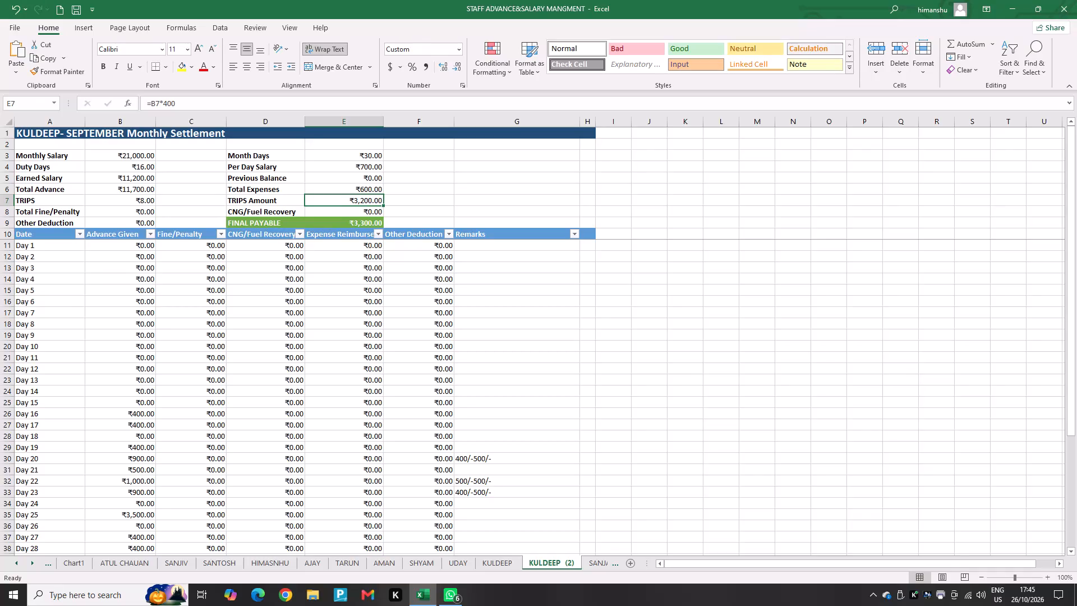
# On the copied KULDEEP sheet, set Duty Days to 15 and TRIPS to 7.
pyautogui.click(143, 158)
pyautogui.click(147, 166)
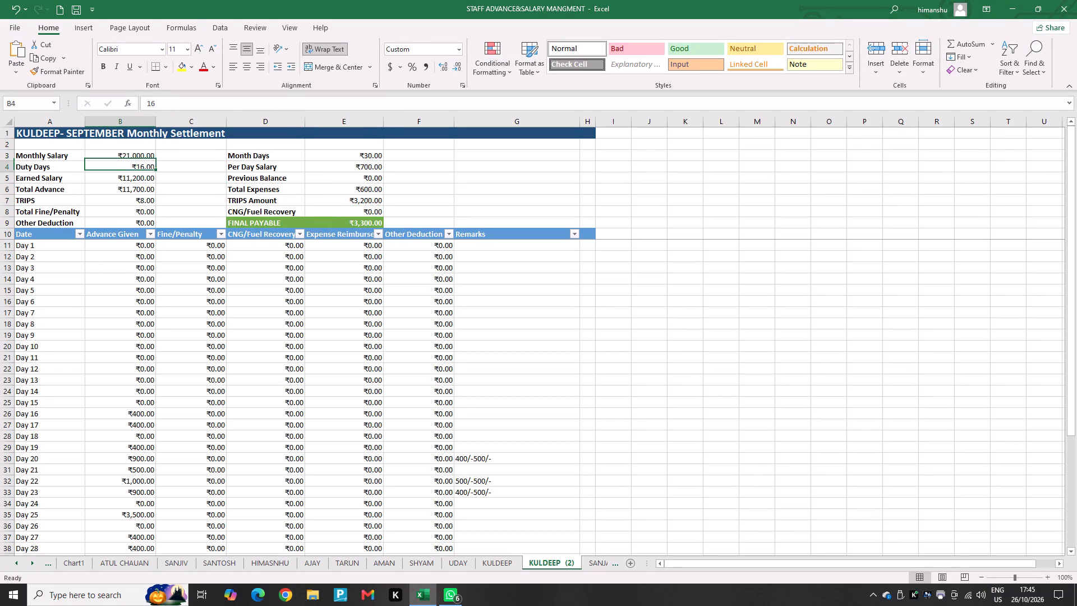
pyautogui.write('15')
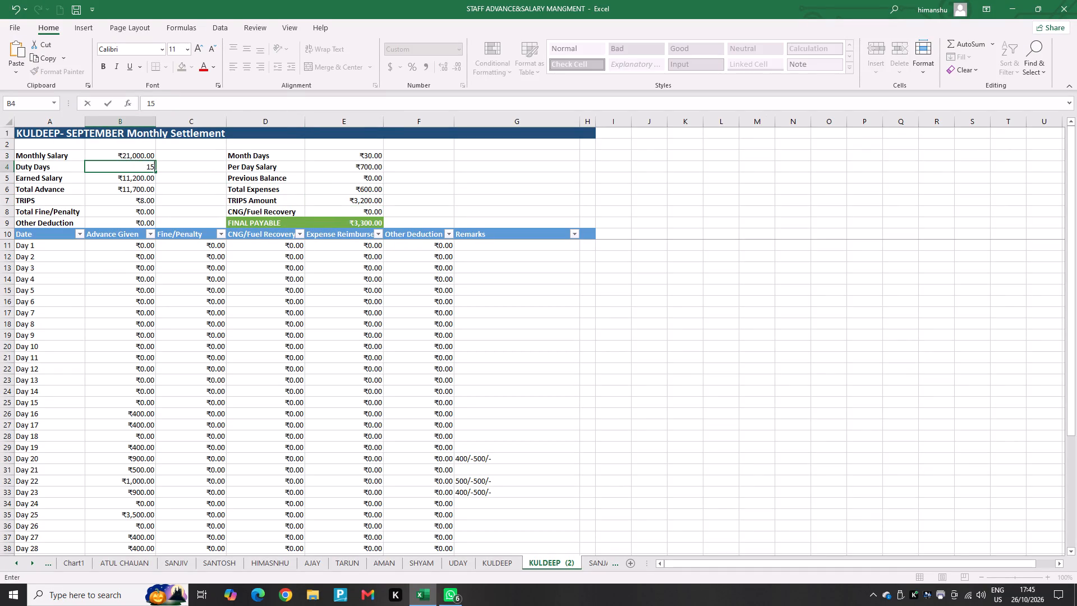
pyautogui.press('Return')
pyautogui.press('Down')
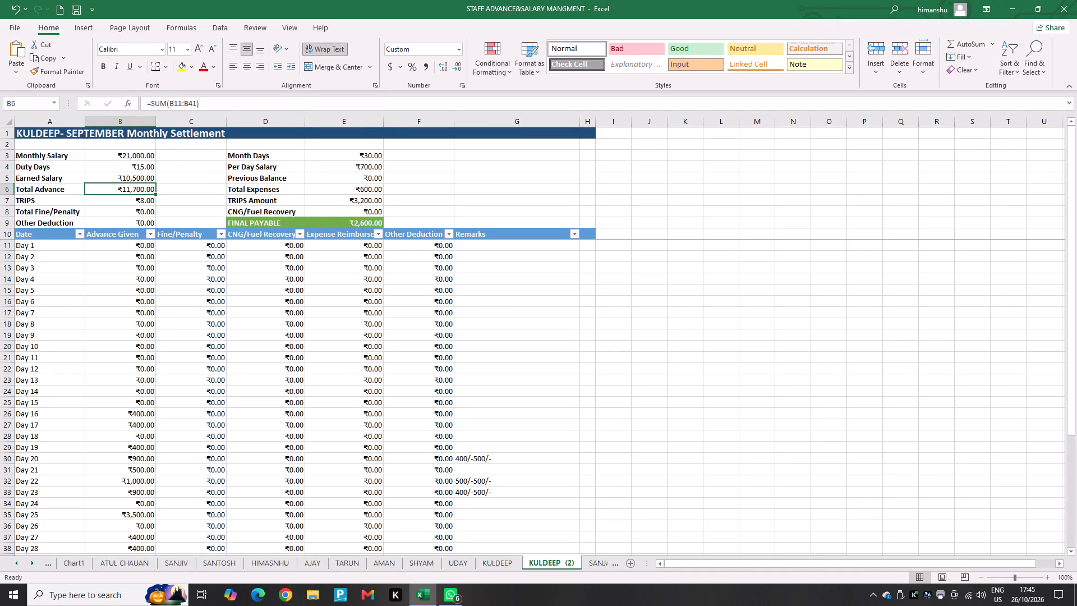
pyautogui.press('Down')
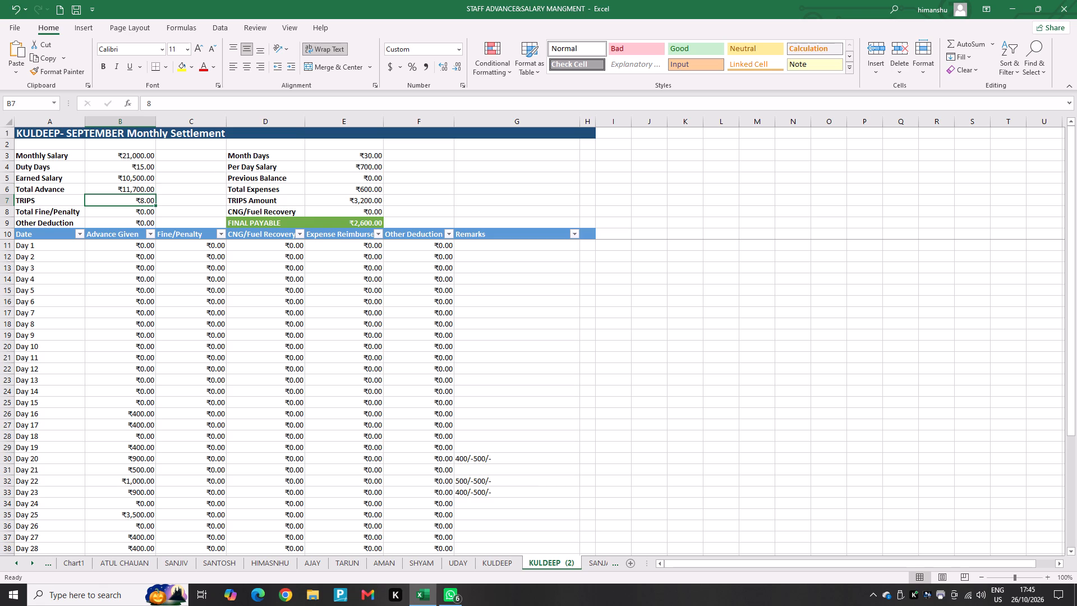
pyautogui.press('7')
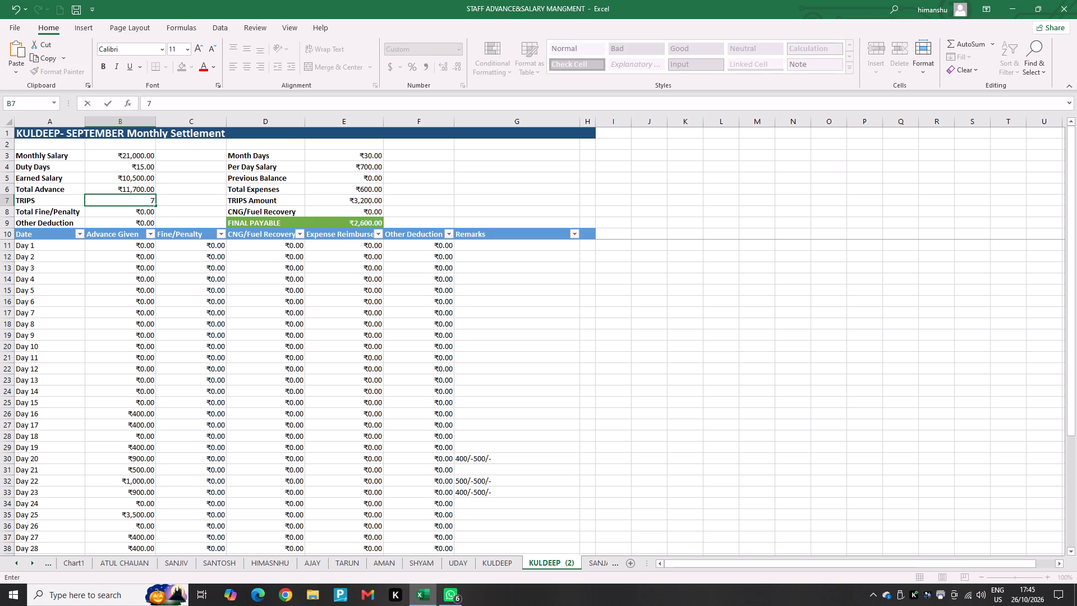
pyautogui.press('Return')
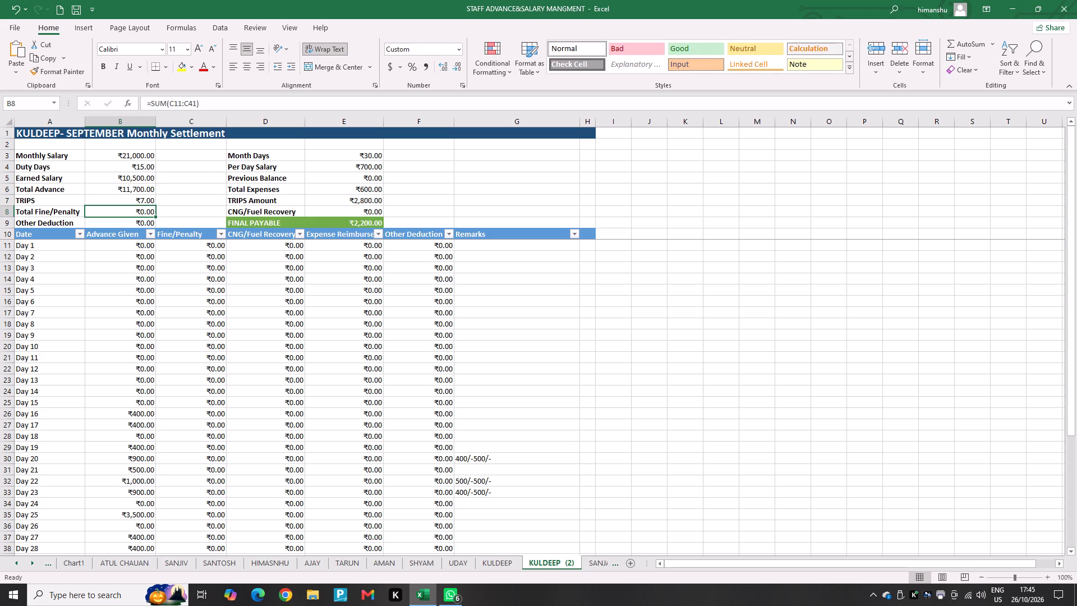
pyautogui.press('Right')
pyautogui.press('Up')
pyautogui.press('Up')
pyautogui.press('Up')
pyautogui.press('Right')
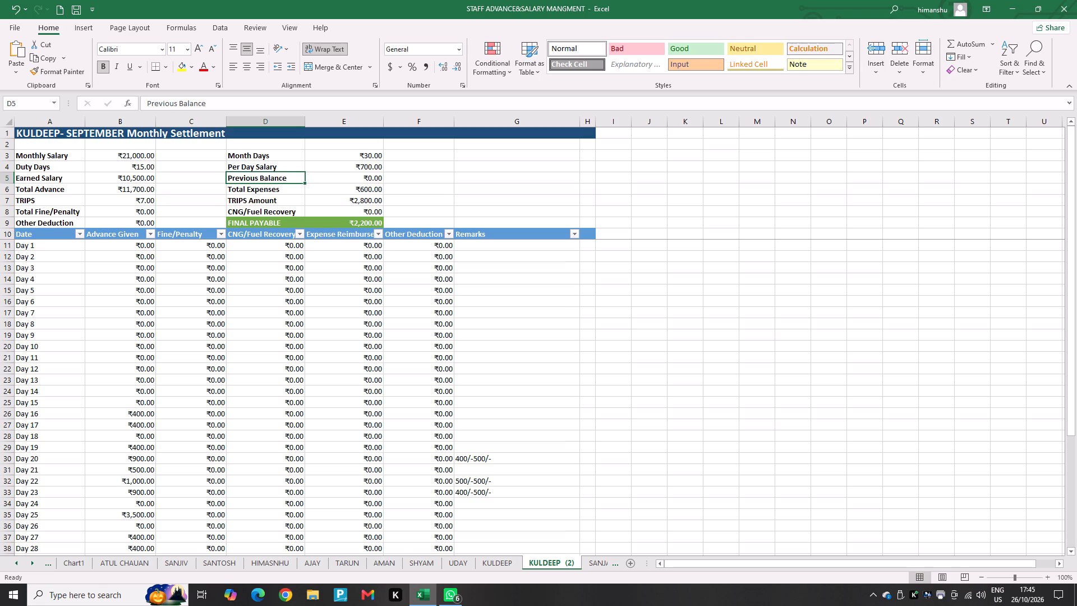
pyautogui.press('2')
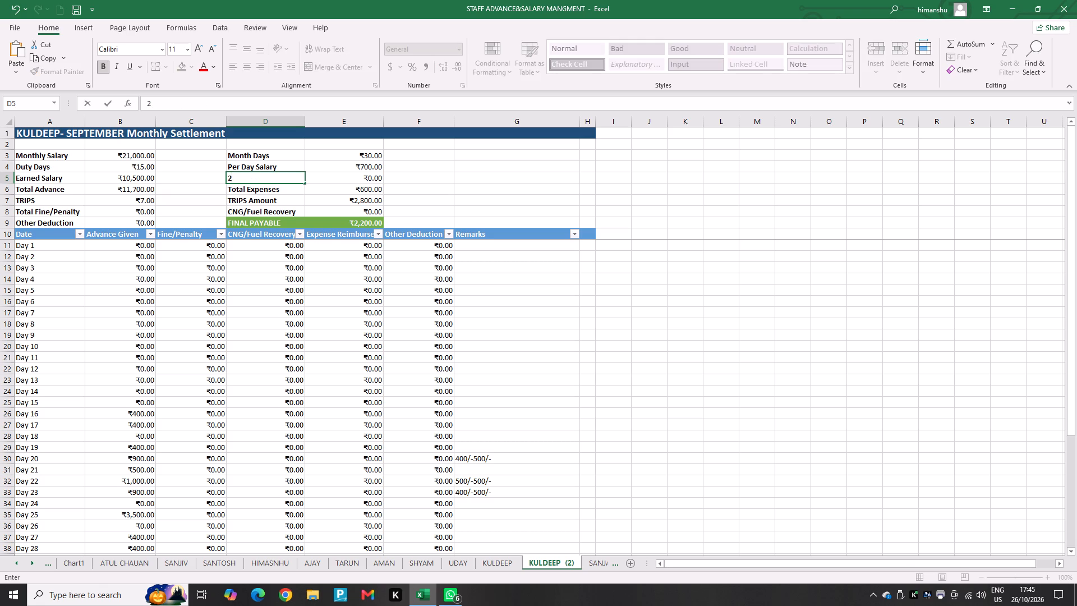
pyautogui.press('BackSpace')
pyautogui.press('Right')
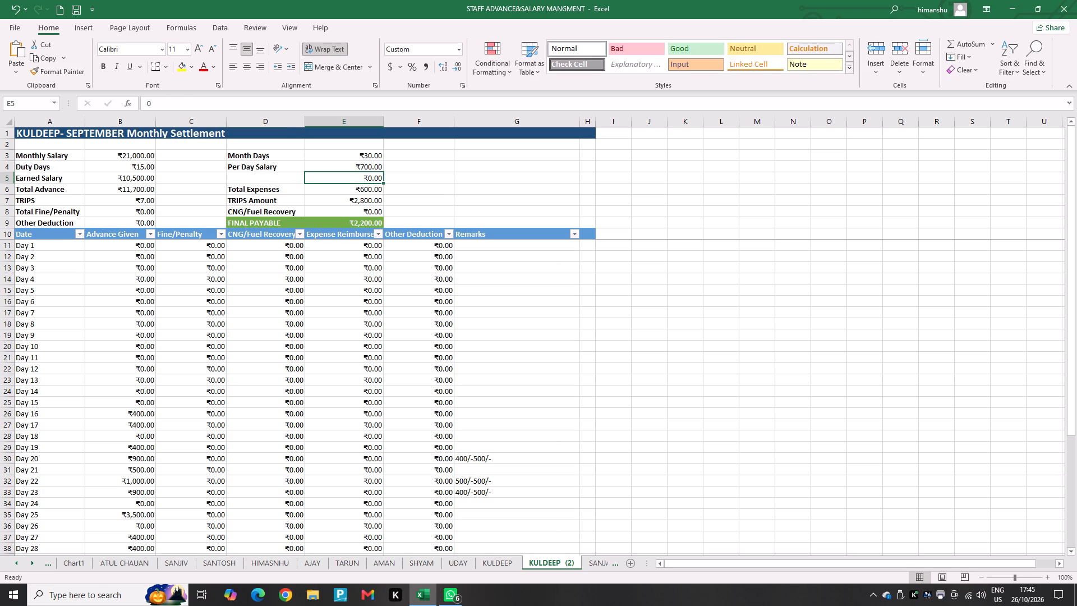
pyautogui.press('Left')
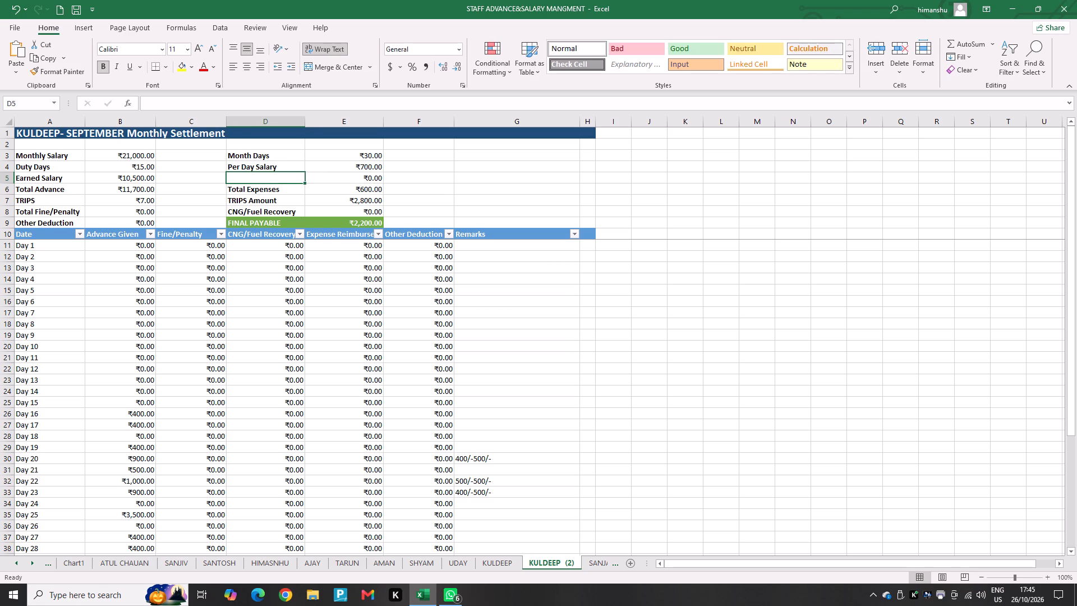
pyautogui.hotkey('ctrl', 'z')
# Set the Previous Balance amount on the copied sheet to 2800.
pyautogui.press('Right')
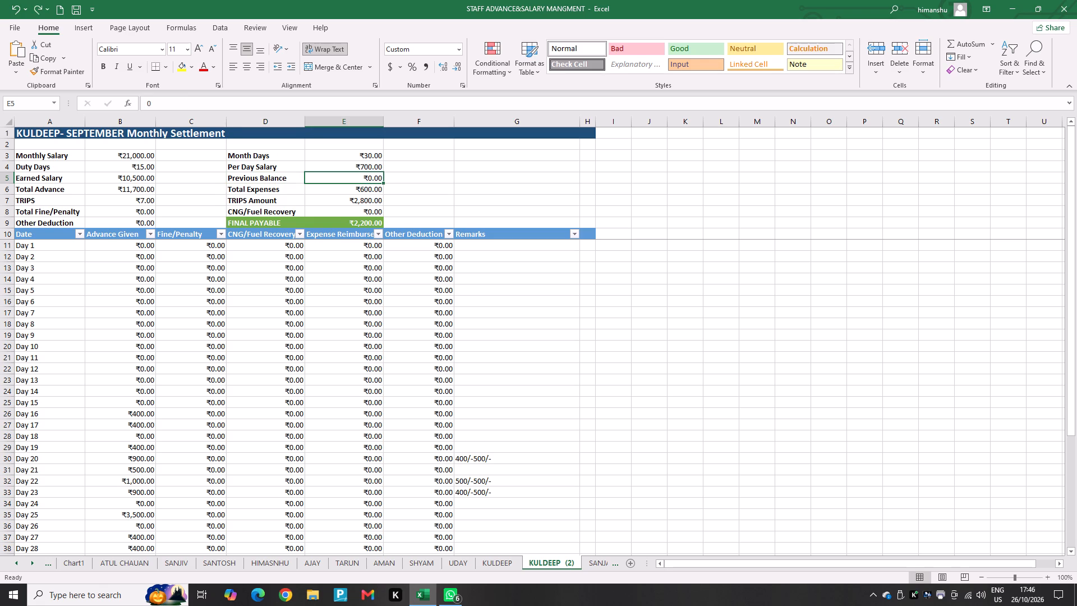
pyautogui.write('18')
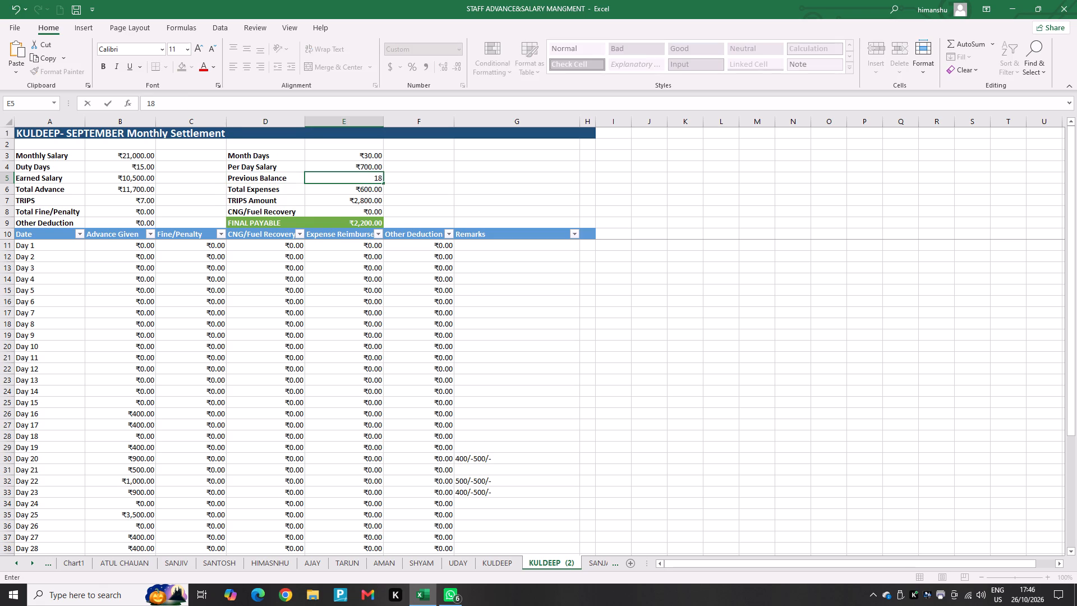
pyautogui.press('BackSpace')
pyautogui.press('BackSpace')
pyautogui.write('2800')
pyautogui.press('Return')
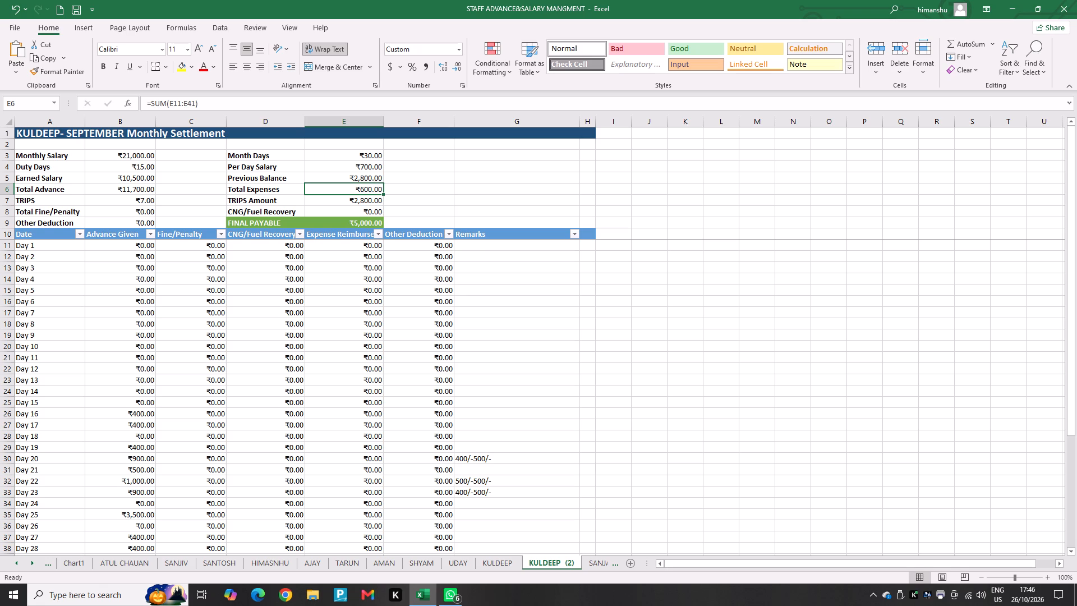
# Clear the Remarks entries for Day 20, Day 22 and Day 23 on the copied sheet.
pyautogui.press('Left')
pyautogui.press('Left')
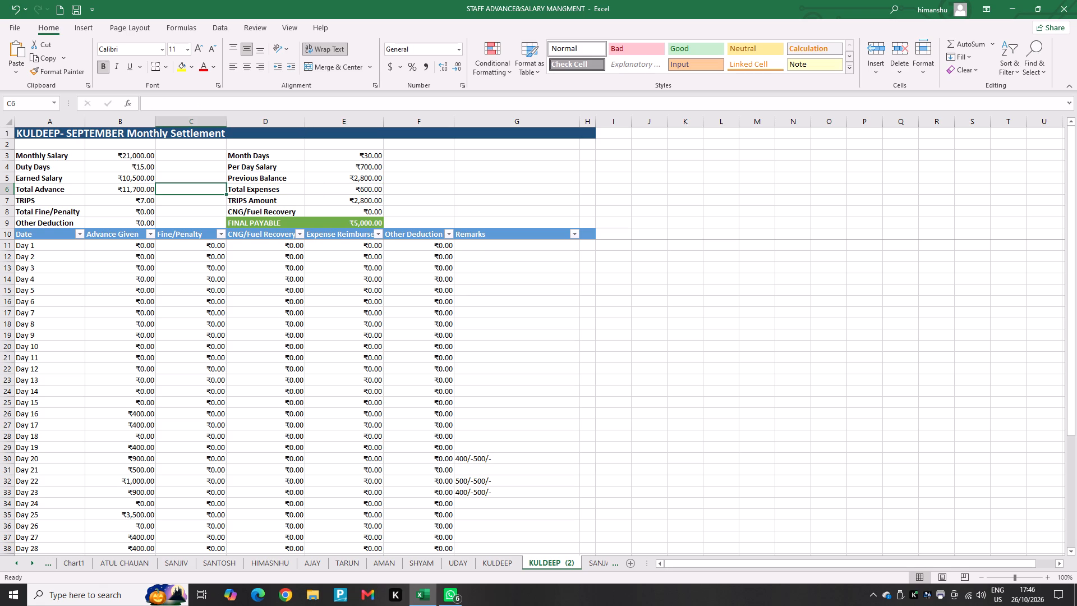
pyautogui.press('Down')
pyautogui.press('Right')
pyautogui.press('Right')
pyautogui.press('Right')
pyautogui.press('Down')
pyautogui.press('Down')
pyautogui.press('Down')
pyautogui.press('Down')
pyautogui.press('Down')
pyautogui.press('Down')
pyautogui.press('Down')
pyautogui.press('Down')
pyautogui.press('Down')
pyautogui.press('Down')
pyautogui.press('Down')
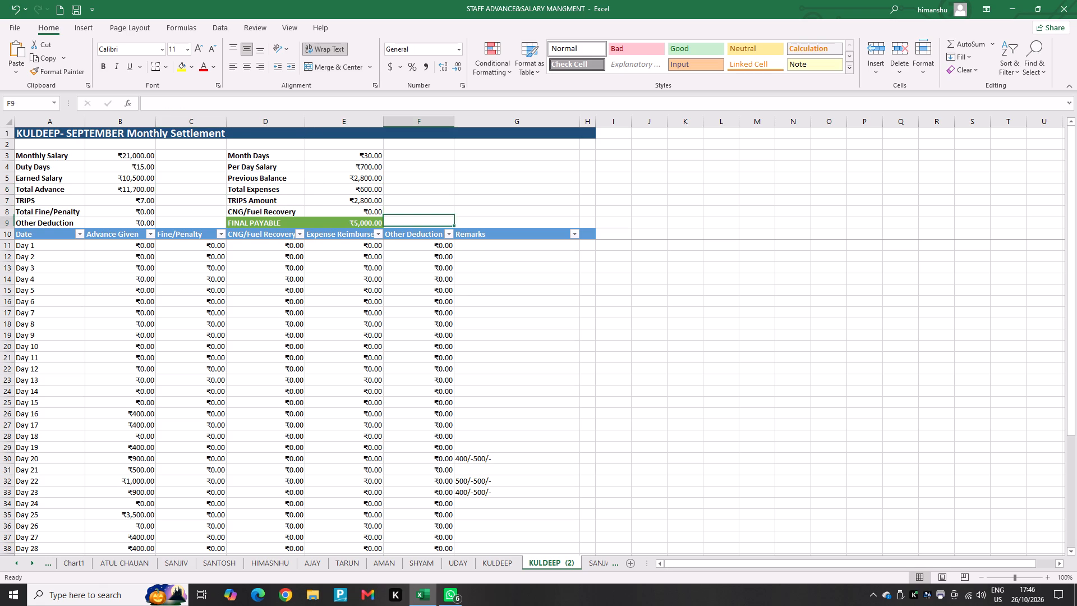
pyautogui.press('Down')
pyautogui.press('Down')
pyautogui.press('Down')
pyautogui.press('Down')
pyautogui.press('Down')
pyautogui.press('Down')
pyautogui.press('Down')
pyautogui.press('Down')
pyautogui.press('Right')
pyautogui.press('Right')
pyautogui.press('Down')
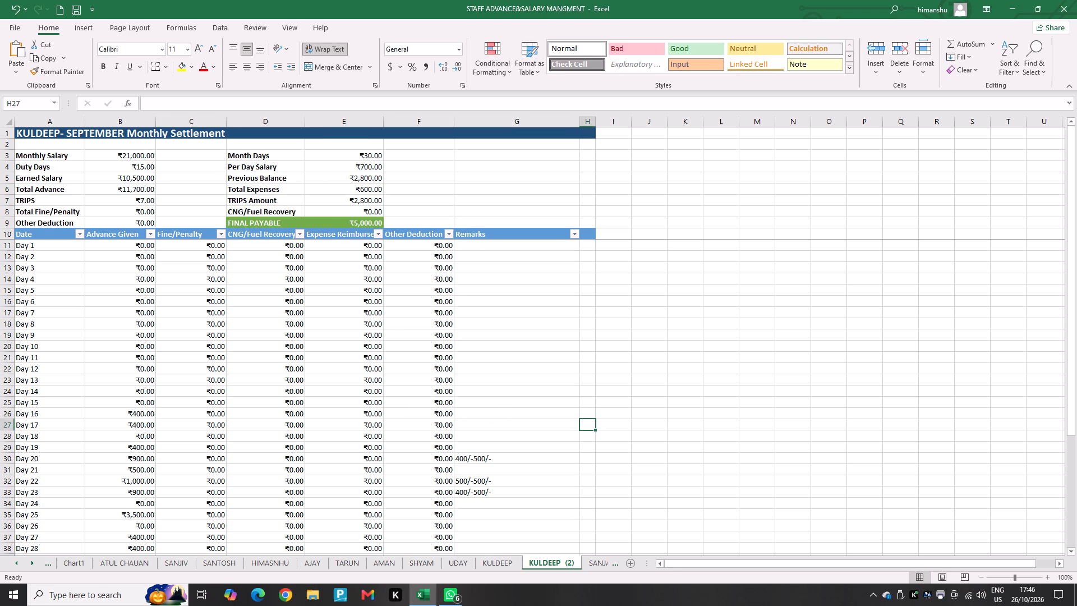
pyautogui.press('Left')
pyautogui.press('Down')
pyautogui.press('Down')
pyautogui.press('Down')
pyautogui.press('BackSpace')
pyautogui.press('Down')
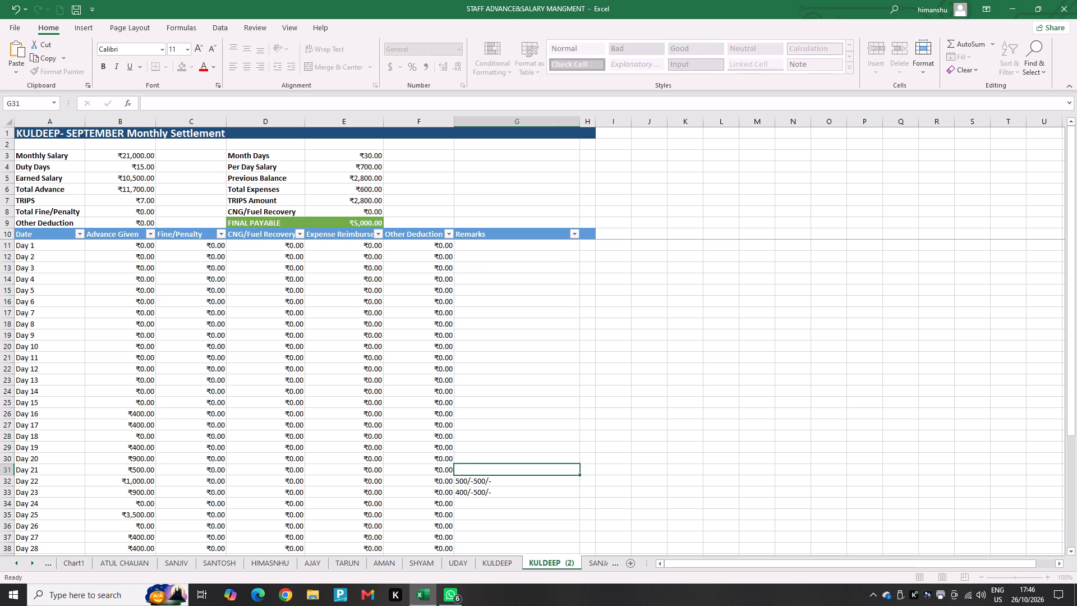
pyautogui.press('Down')
pyautogui.press('BackSpace')
pyautogui.press('Down')
pyautogui.press('BackSpace')
# Clear the Remarks cell for Day 30 and set that day's Expense Reimbursement to 0.
pyautogui.press('Down')
pyautogui.press('Down')
pyautogui.press('Down')
pyautogui.press('Down')
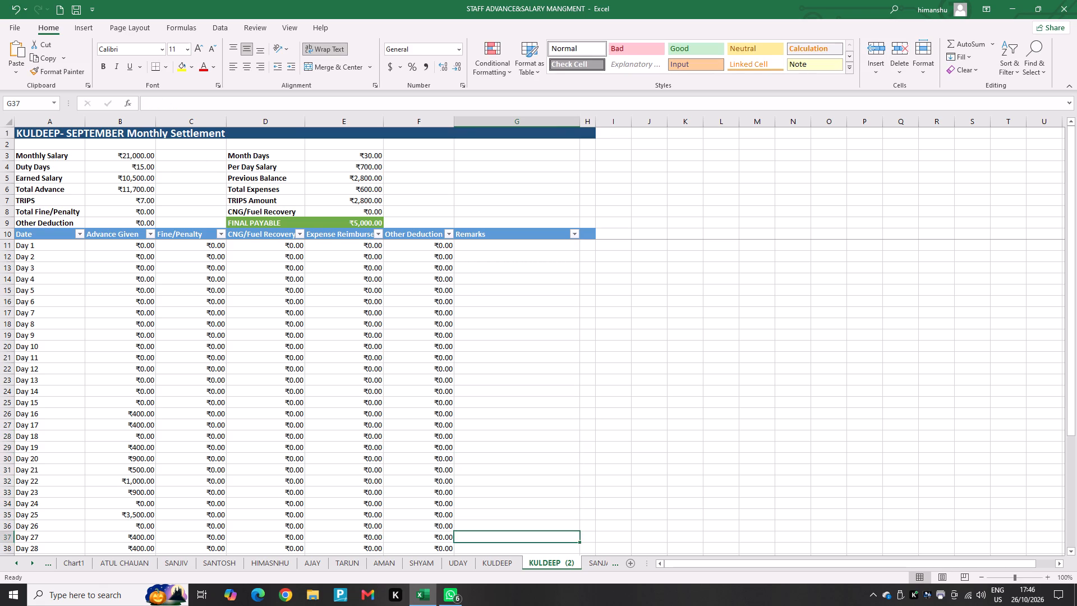
pyautogui.press('Down')
pyautogui.press('Down')
pyautogui.press('Down')
pyautogui.press('Down')
pyautogui.press('Up')
pyautogui.press('BackSpace')
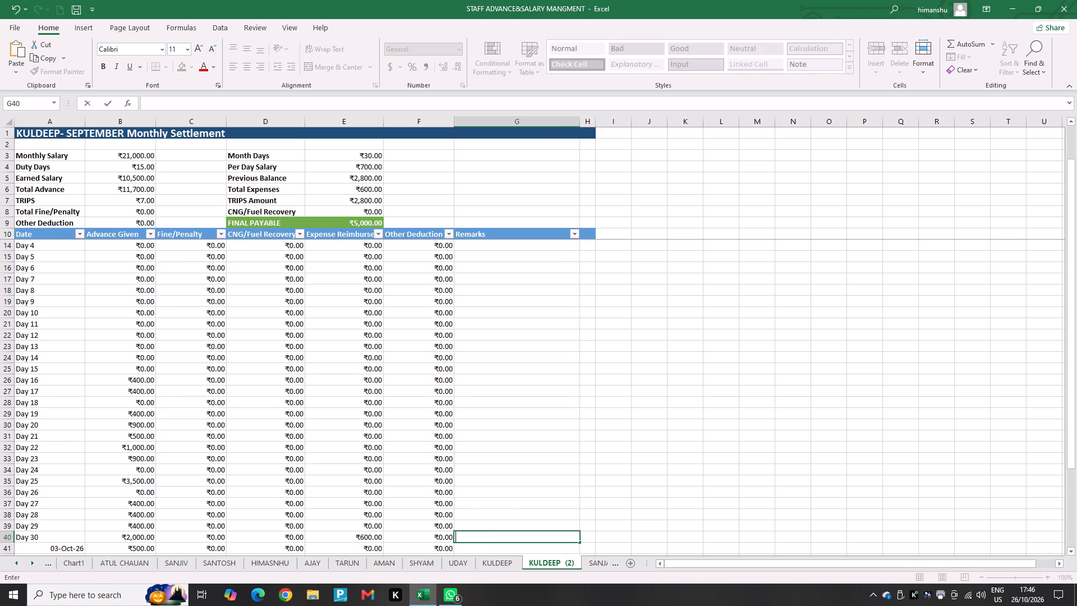
pyautogui.press('Left')
pyautogui.press('Left')
pyautogui.press('BackSpace')
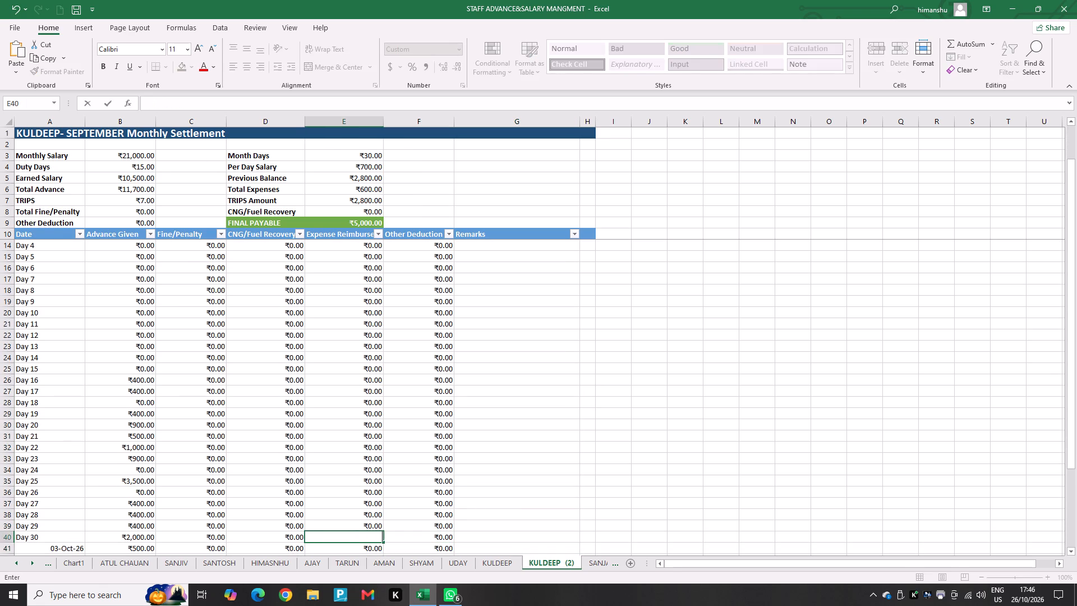
pyautogui.press('0')
pyautogui.press('Right')
pyautogui.press('Right')
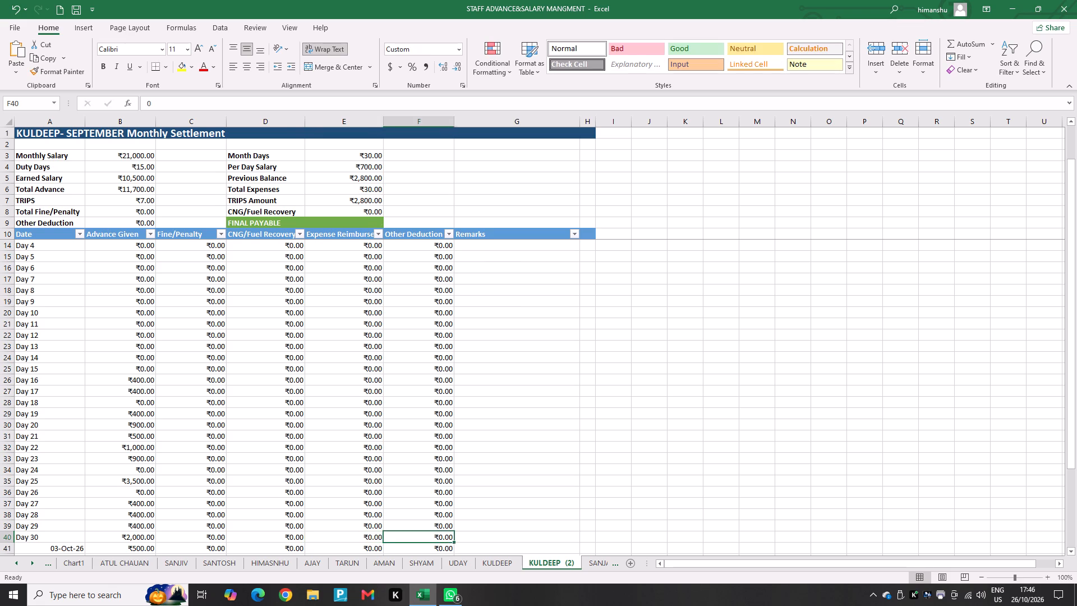
# Clear the extra 03-Oct-26 row below Day 30, from its date through its Other Deduction cell.
pyautogui.press('Down')
pyautogui.press('Down')
pyautogui.press('Down')
pyautogui.press('Down')
pyautogui.press('Up')
pyautogui.press('Up')
pyautogui.press('Left')
pyautogui.press('Left')
pyautogui.press('Left')
pyautogui.press('Left')
pyautogui.press('Left')
pyautogui.press('Left')
pyautogui.press('Left')
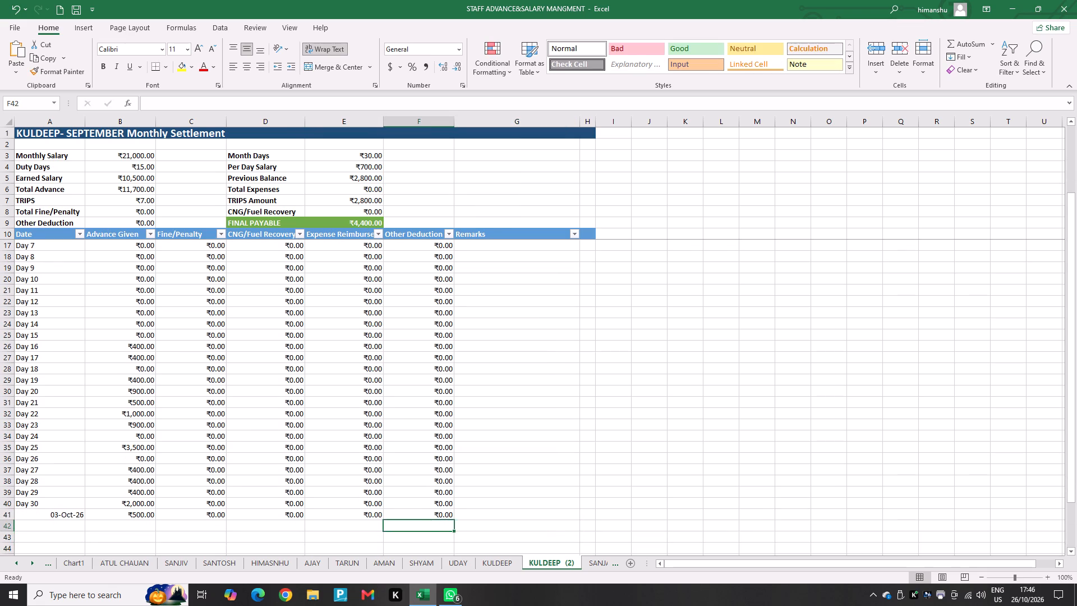
pyautogui.press('Up')
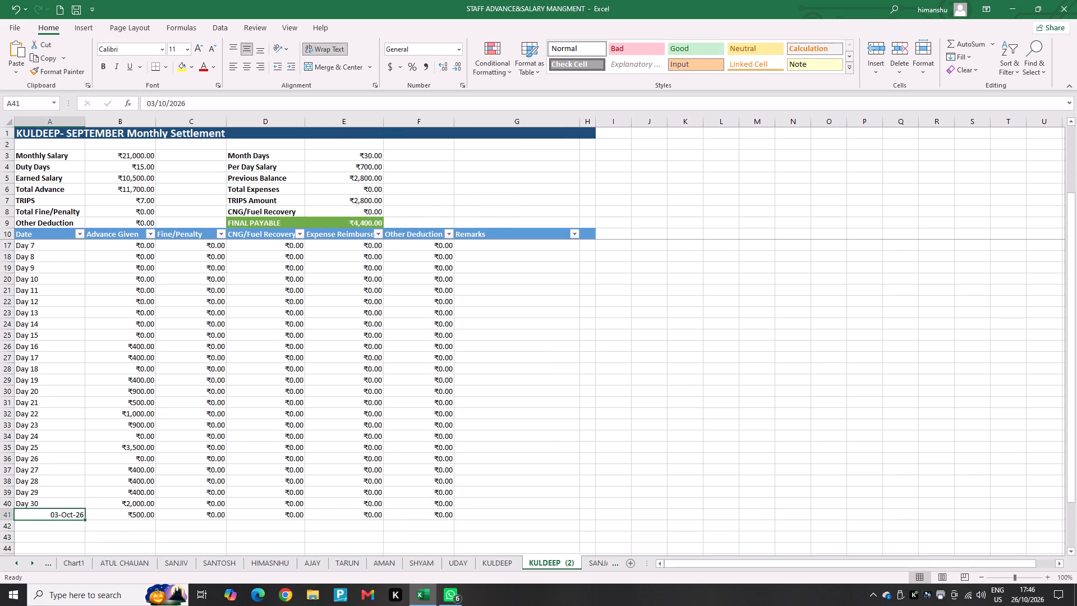
pyautogui.press('BackSpace')
pyautogui.press('Right')
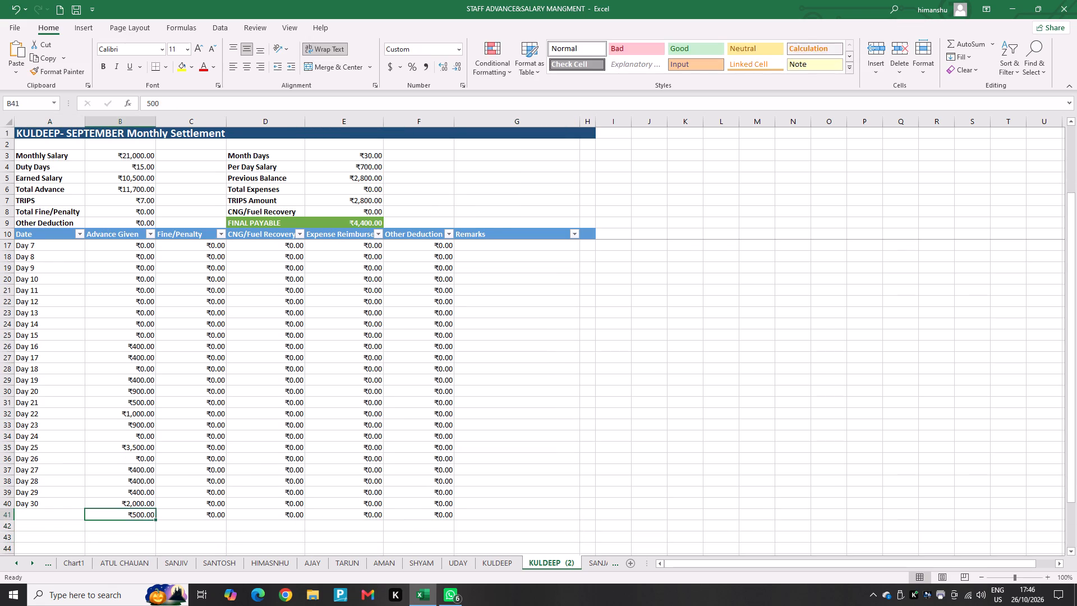
pyautogui.press('BackSpace')
pyautogui.press('Right')
pyautogui.press('BackSpace')
pyautogui.press('Right')
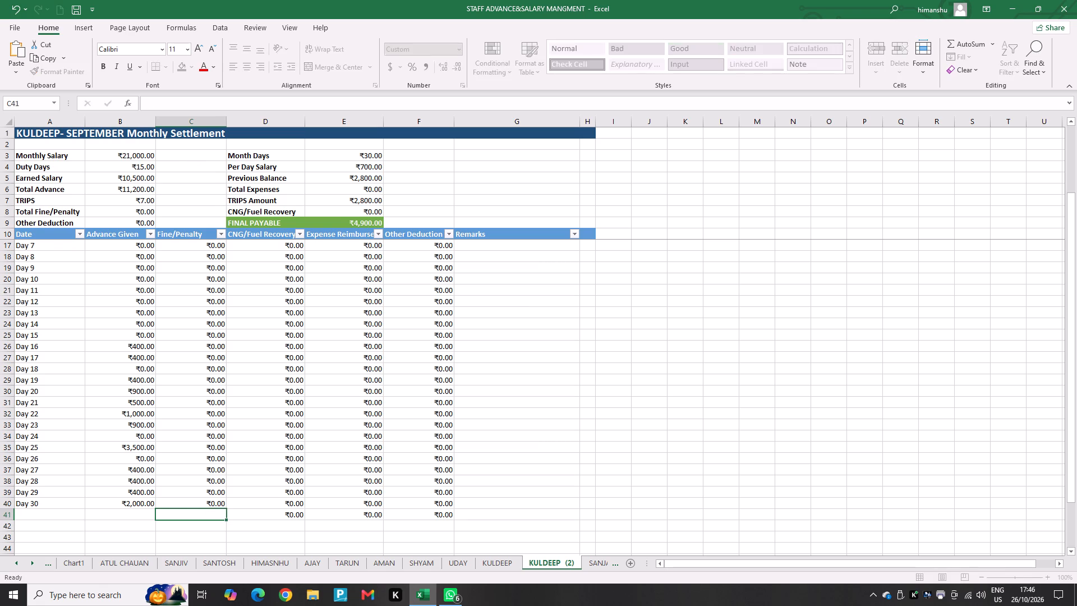
pyautogui.press('BackSpace')
pyautogui.press('Right')
pyautogui.press('BackSpace')
pyautogui.press('Right')
pyautogui.press('BackSpace')
pyautogui.press('Left')
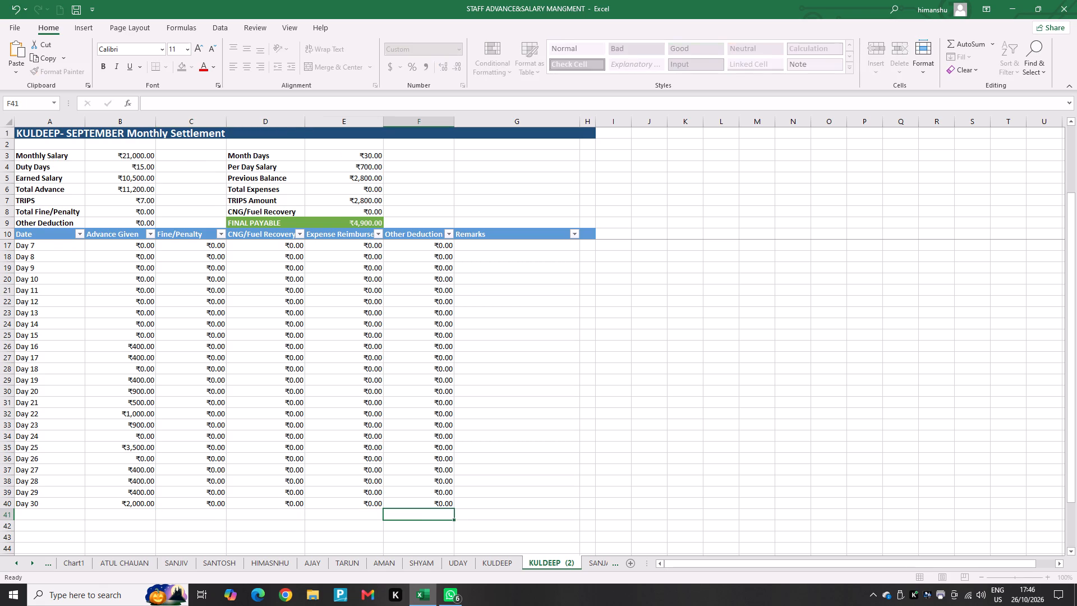
# Set the Advance Given amounts for Day 30, Day 29 and Day 28 to 0.
pyautogui.press('Left')
pyautogui.press('Left')
pyautogui.press('Left')
pyautogui.press('Up')
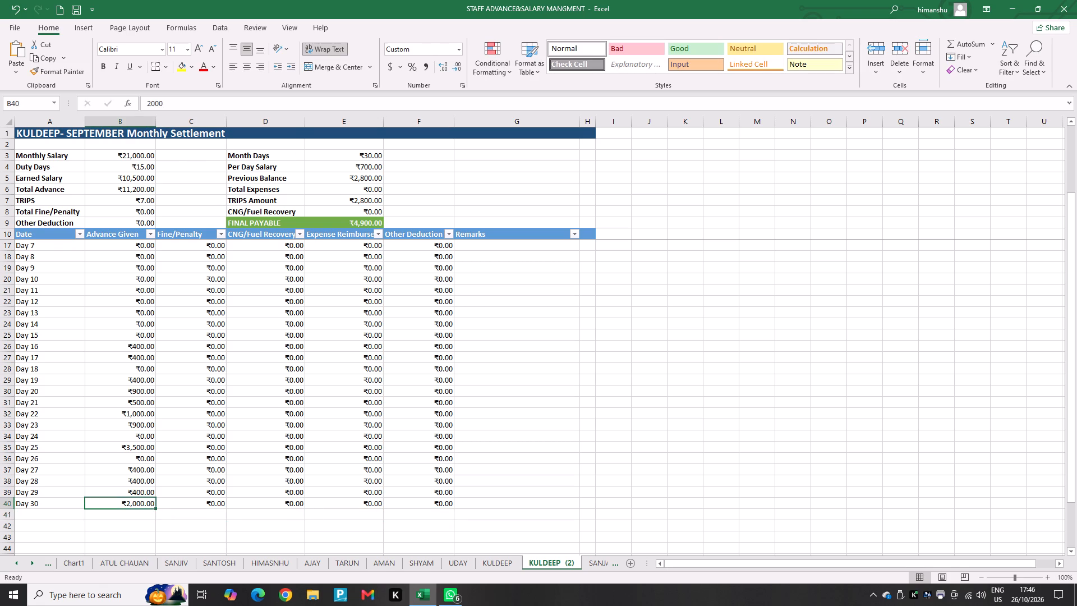
pyautogui.press('0')
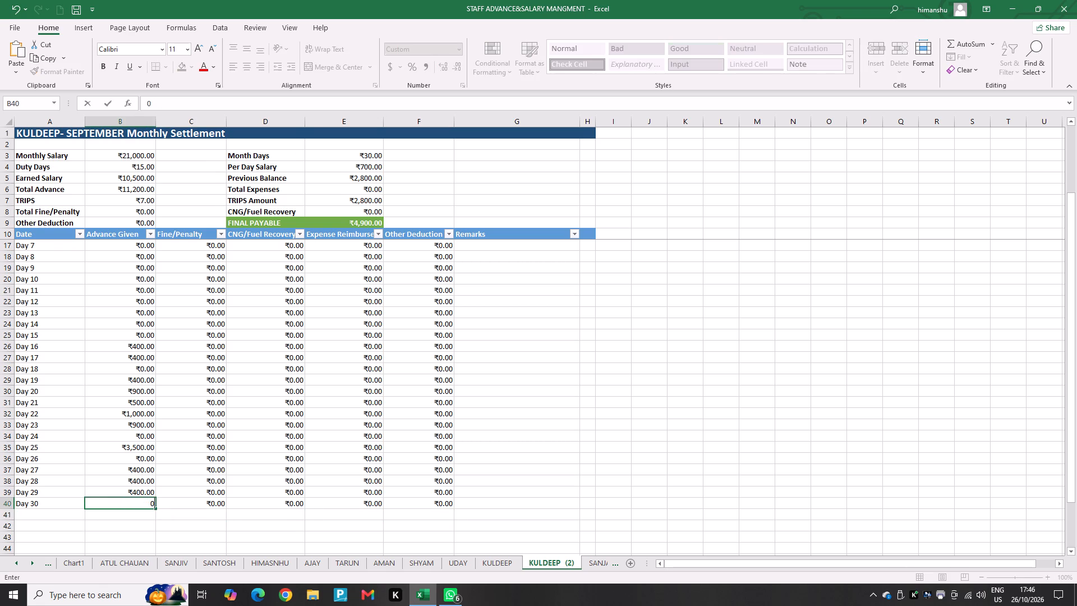
pyautogui.press('BackSpace')
pyautogui.press('0')
pyautogui.press('BackSpace')
pyautogui.press('0')
pyautogui.press('Up')
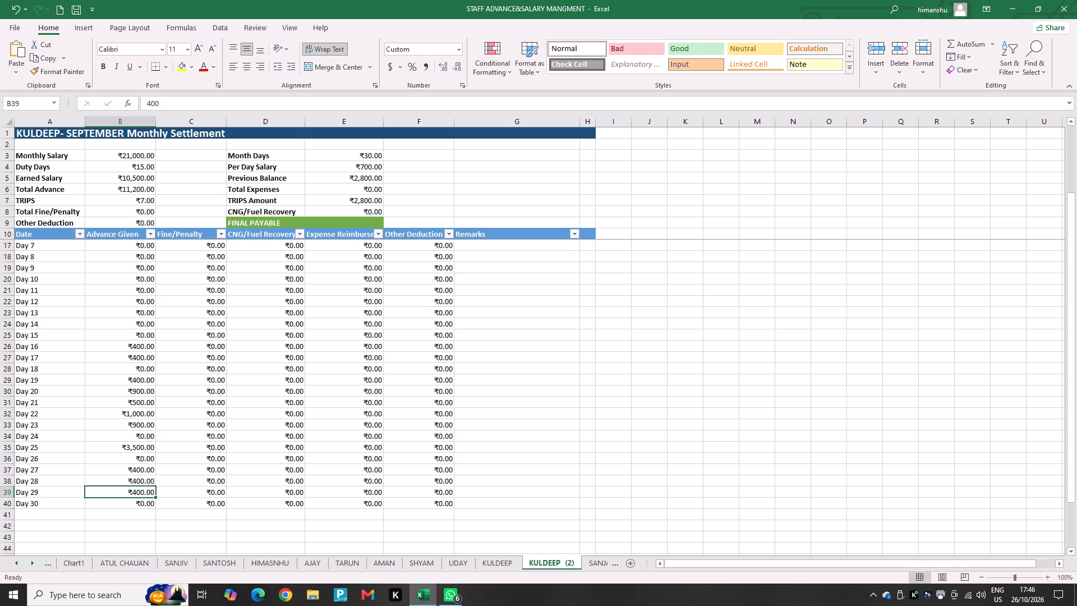
pyautogui.press('0')
pyautogui.press('Up')
pyautogui.press('0')
# Set the Advance Given amounts for Day 27, Day 26, Day 25, Day 23 and Day 22 to 0.
pyautogui.press('Up')
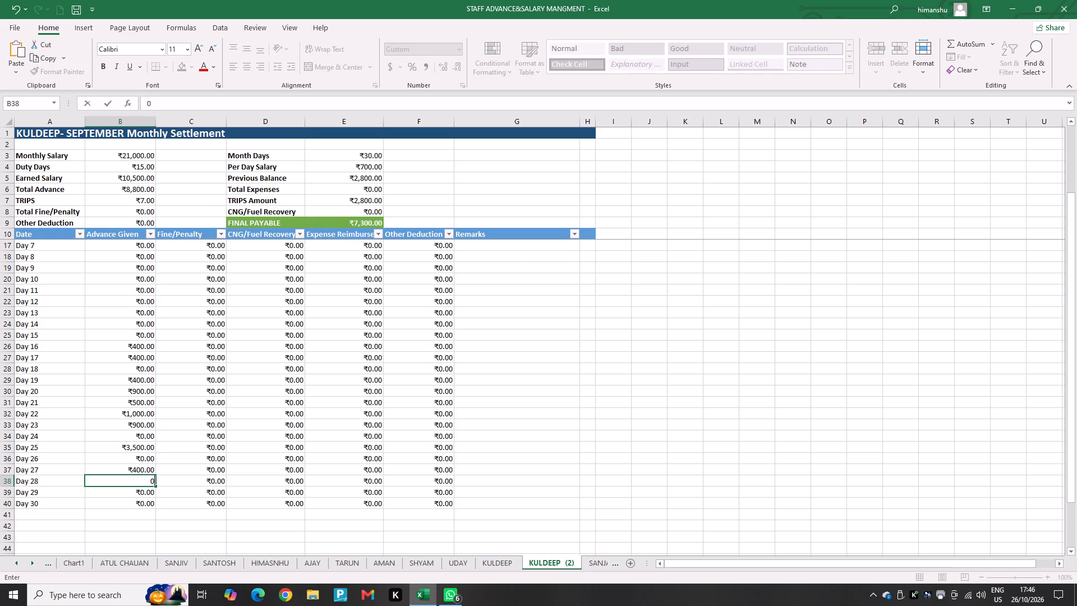
pyautogui.press('0')
pyautogui.press('Up')
pyautogui.press('0')
pyautogui.press('Up')
pyautogui.press('0')
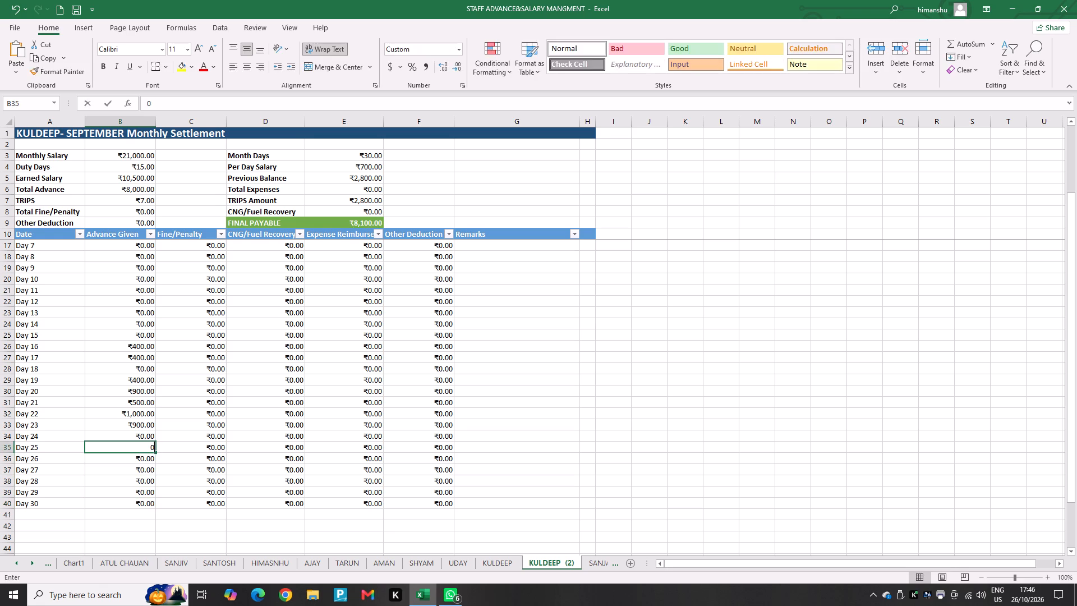
pyautogui.press('Up')
pyautogui.press('Up')
pyautogui.press('0')
pyautogui.press('Up')
pyautogui.press('0')
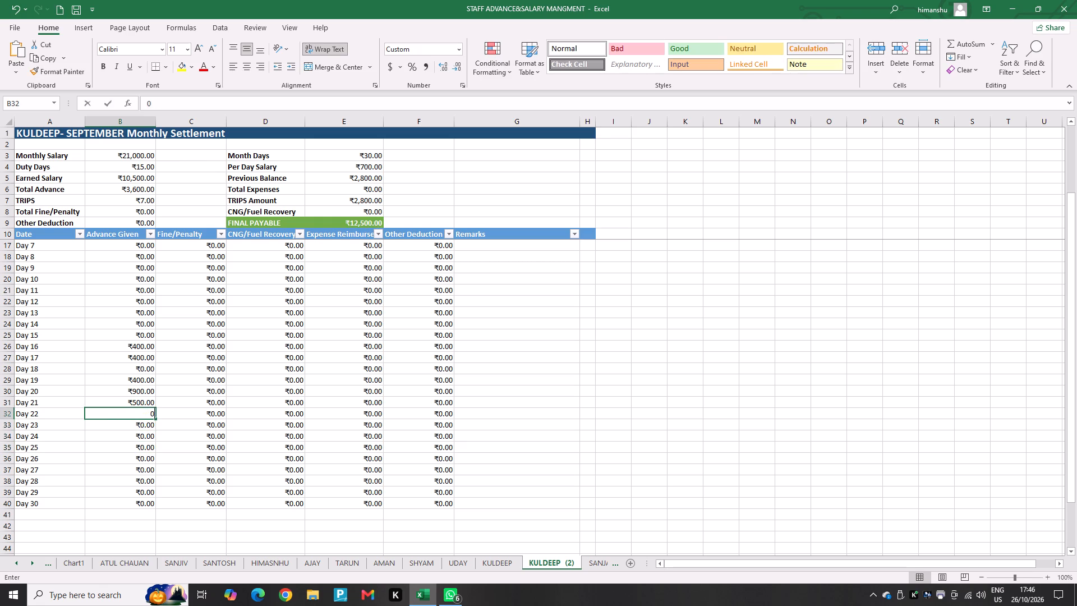
# Set the Advance Given amounts for Day 21, Day 20, Day 19, Day 17 and Day 16 to 0.
pyautogui.press('Up')
pyautogui.press('0')
pyautogui.press('Up')
pyautogui.press('0')
pyautogui.press('Up')
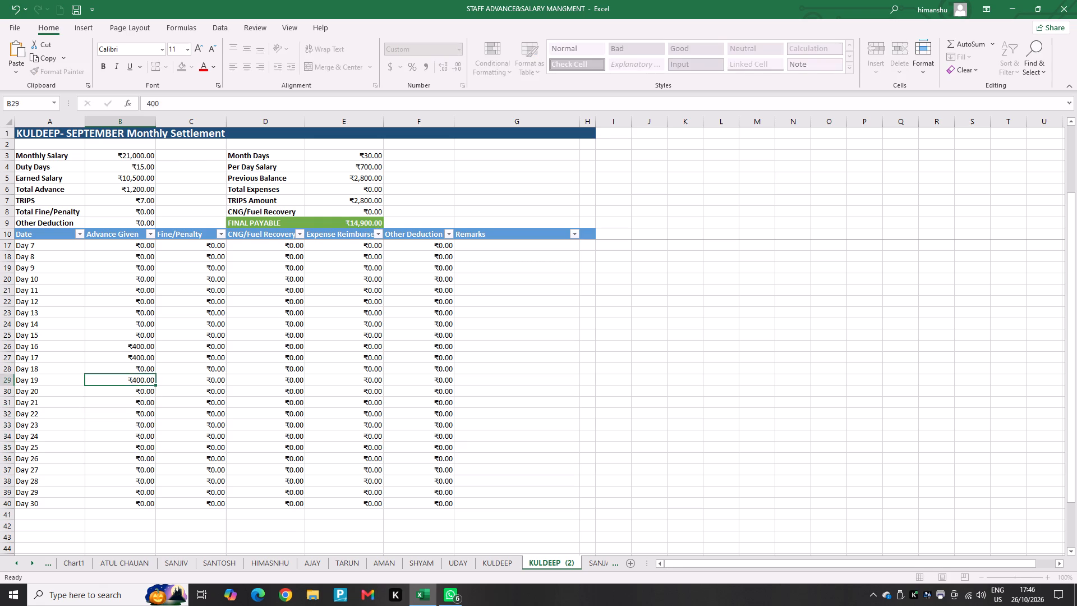
pyautogui.press('0')
pyautogui.press('Up')
pyautogui.press('Up')
pyautogui.press('0')
pyautogui.press('Up')
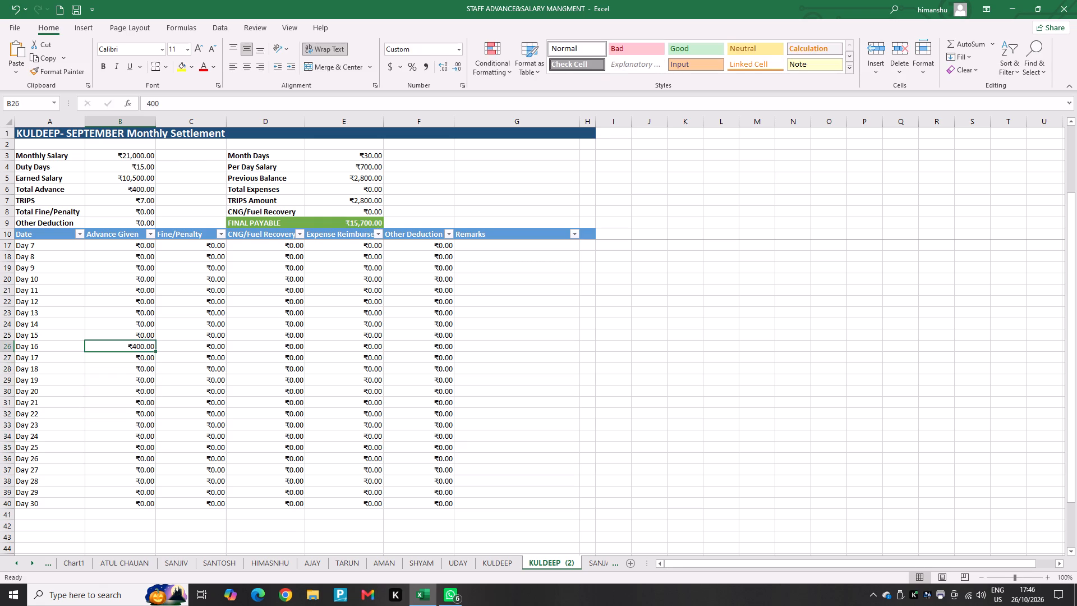
pyautogui.press('0')
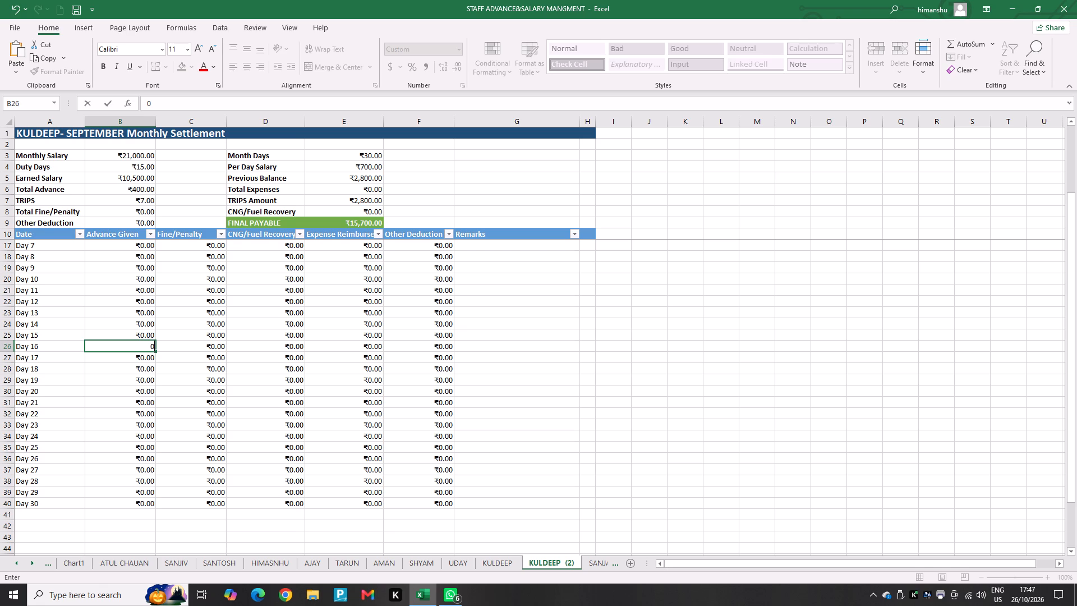
# Enter SANJAY's Advance Given amounts of 400 for Day 17 and 460 for Day 15.
pyautogui.press('Down')
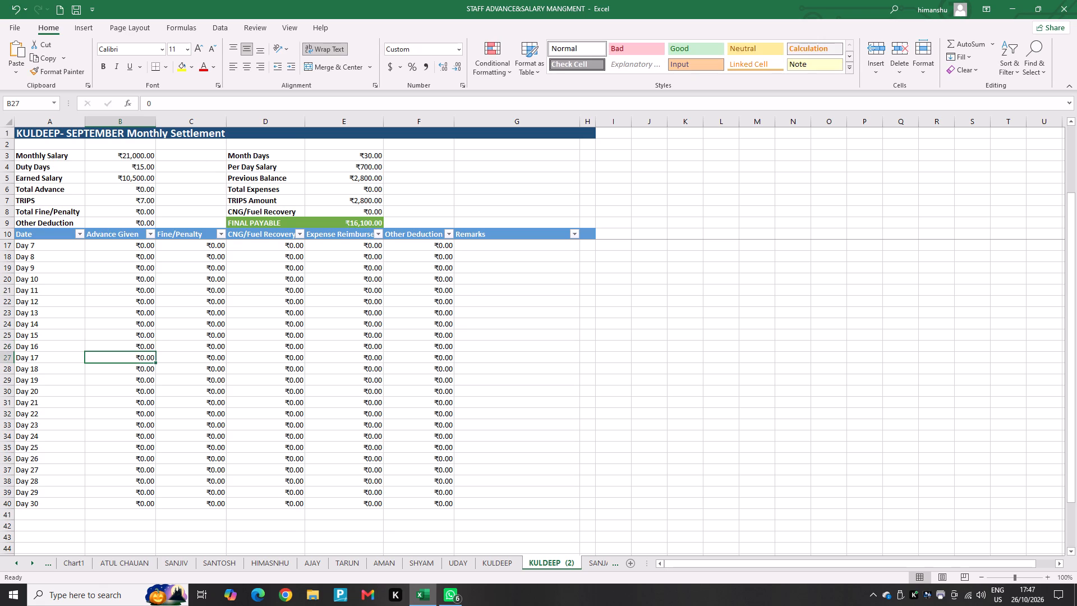
pyautogui.write('400')
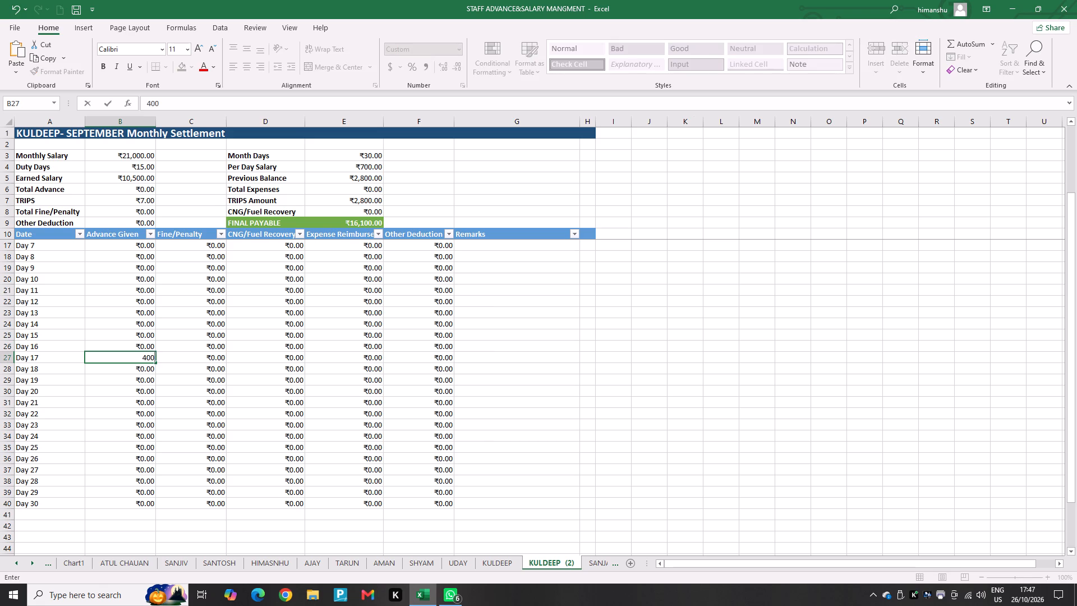
pyautogui.press('Up')
pyautogui.press('Up')
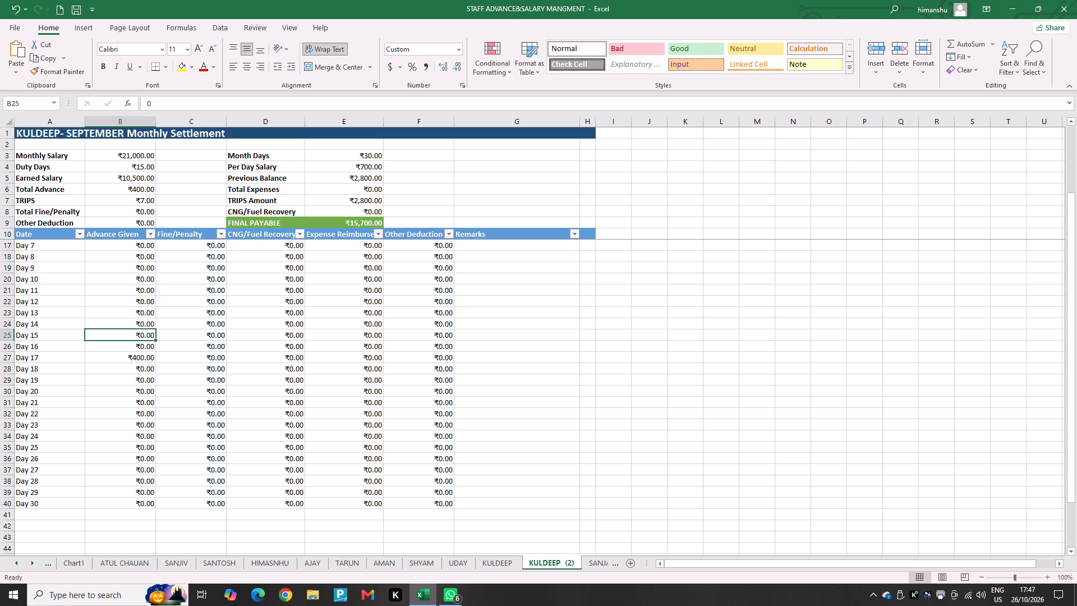
pyautogui.press('Down')
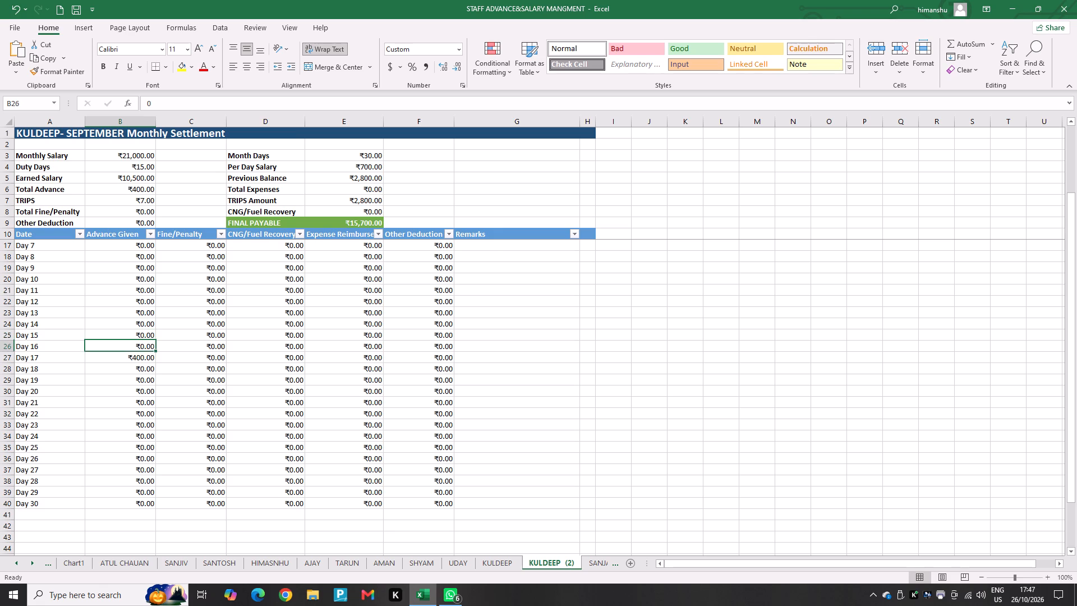
pyautogui.press('Up')
pyautogui.write('460')
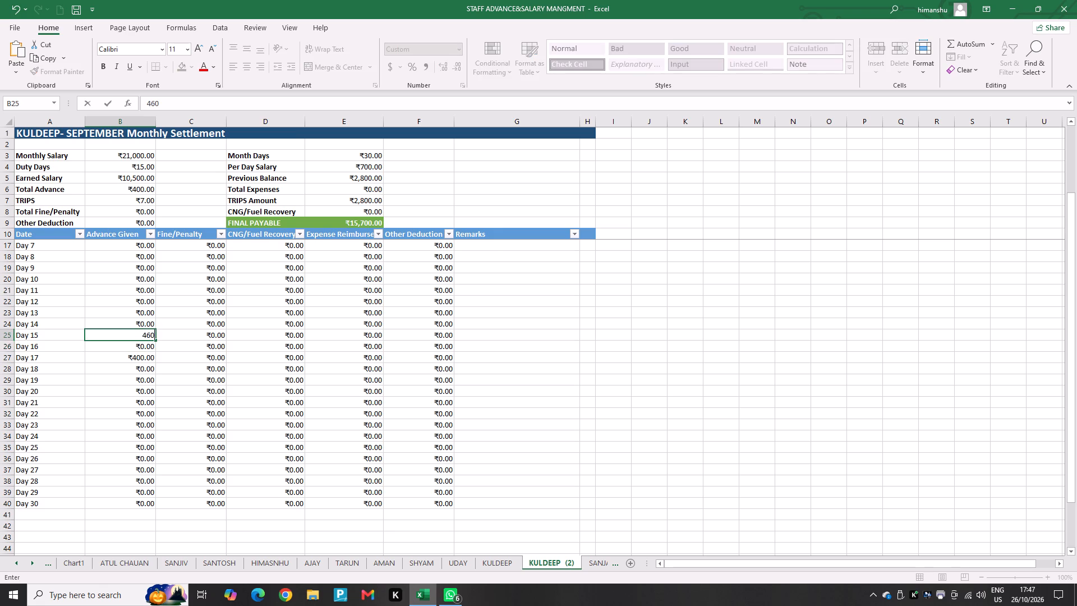
# Enter an Advance Given amount of 400 for both Day 11 and Day 10.
pyautogui.press('Up')
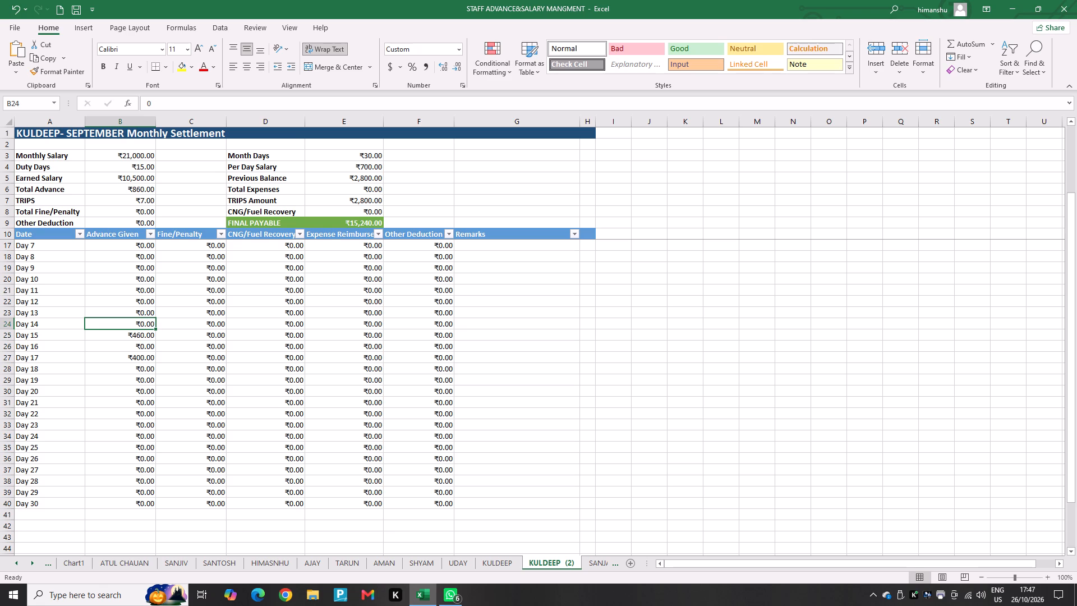
pyautogui.press('Up')
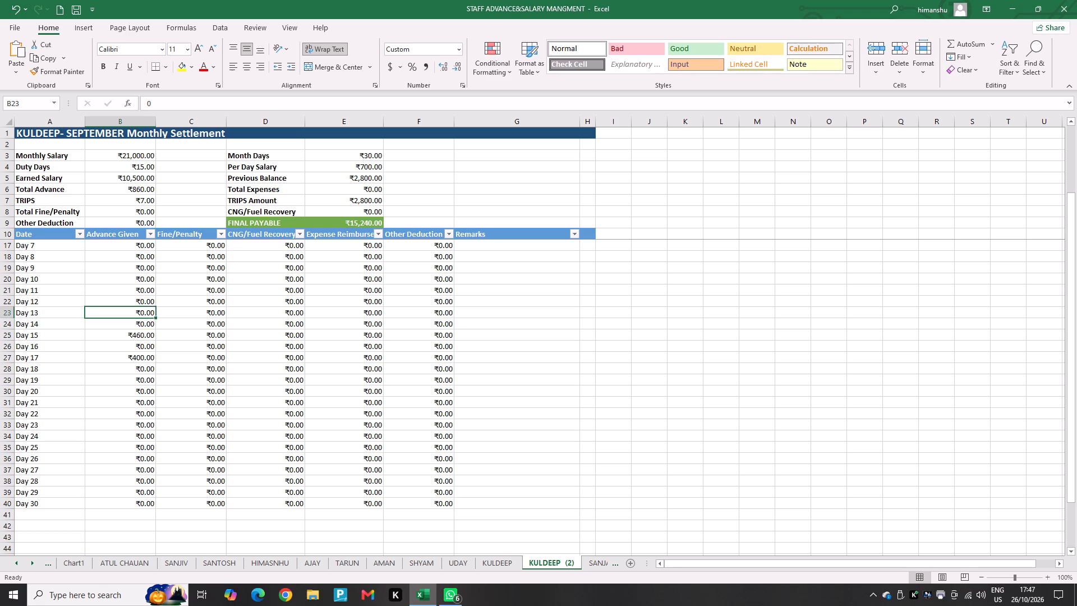
pyautogui.press('Up')
pyautogui.press('Up')
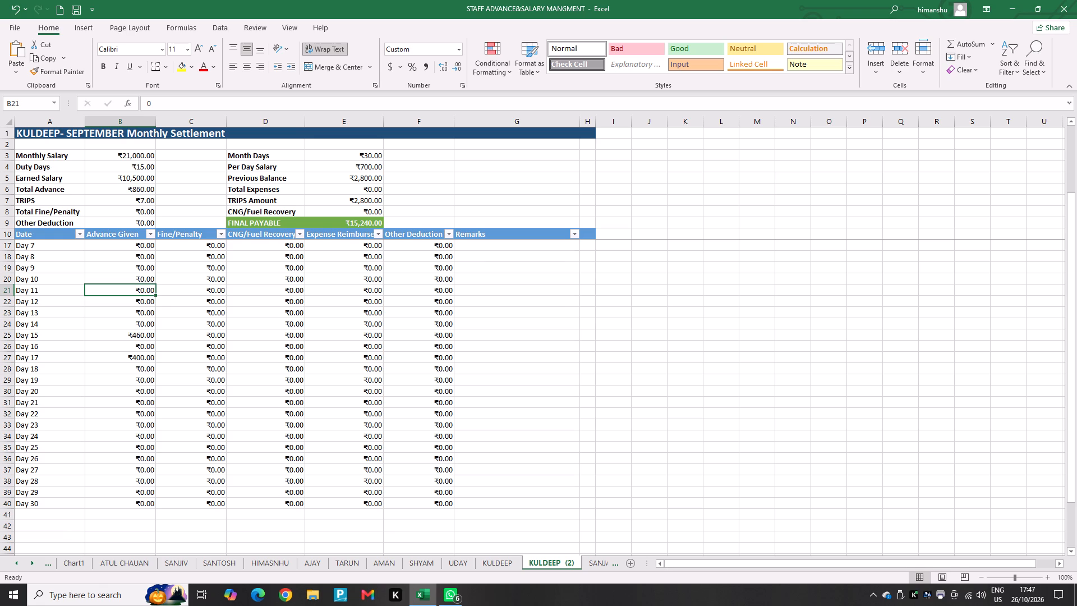
pyautogui.write('400')
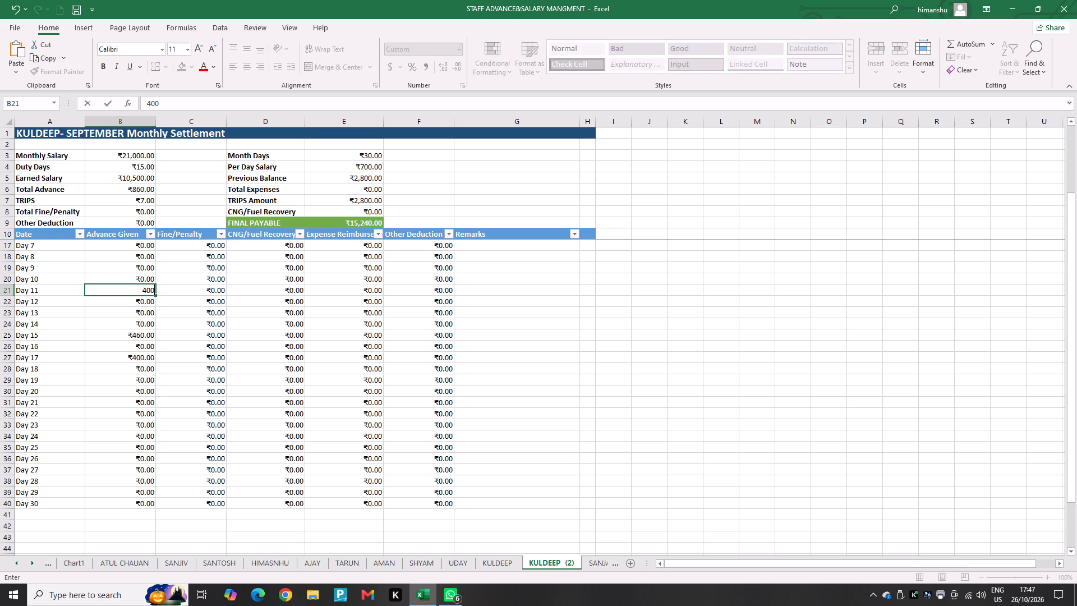
pyautogui.press('Up')
pyautogui.write('400')
# Enter an Advance Given amount of 400 for each of Day 4, Day 5, Day 6 and Day 7.
pyautogui.press('Up')
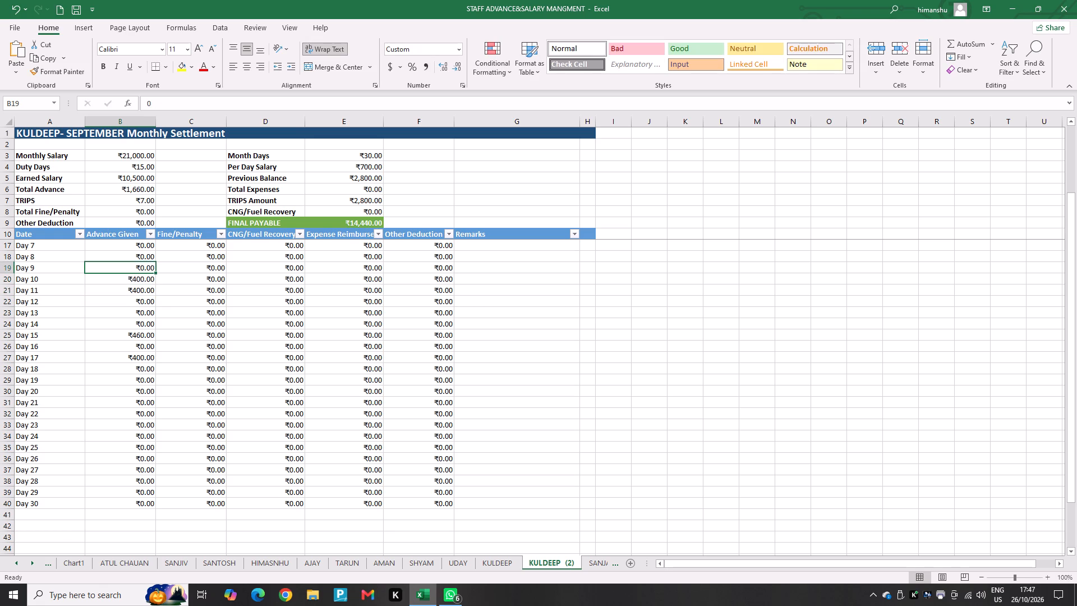
pyautogui.press('Up')
pyautogui.press('Up')
pyautogui.press('Up')
pyautogui.press('Up')
pyautogui.press('Up')
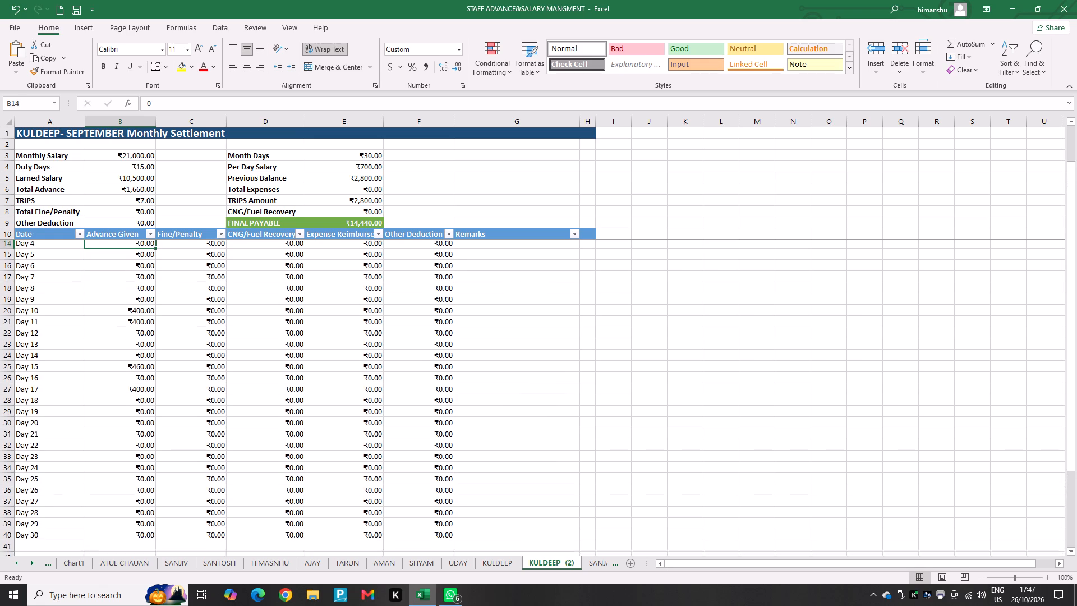
pyautogui.write('400')
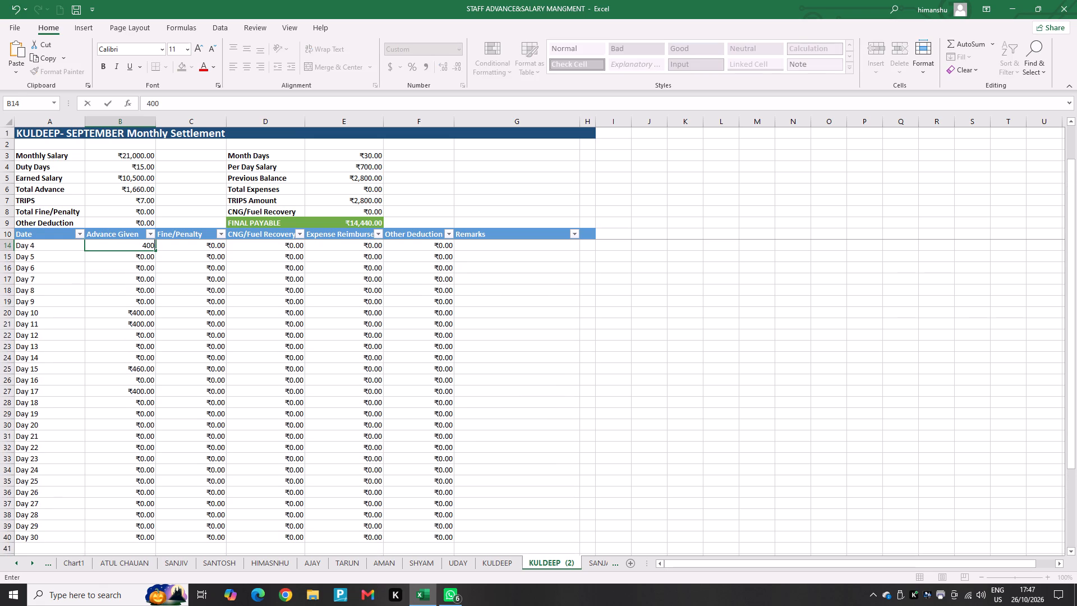
pyautogui.press('Down')
pyautogui.write('400')
pyautogui.press('Down')
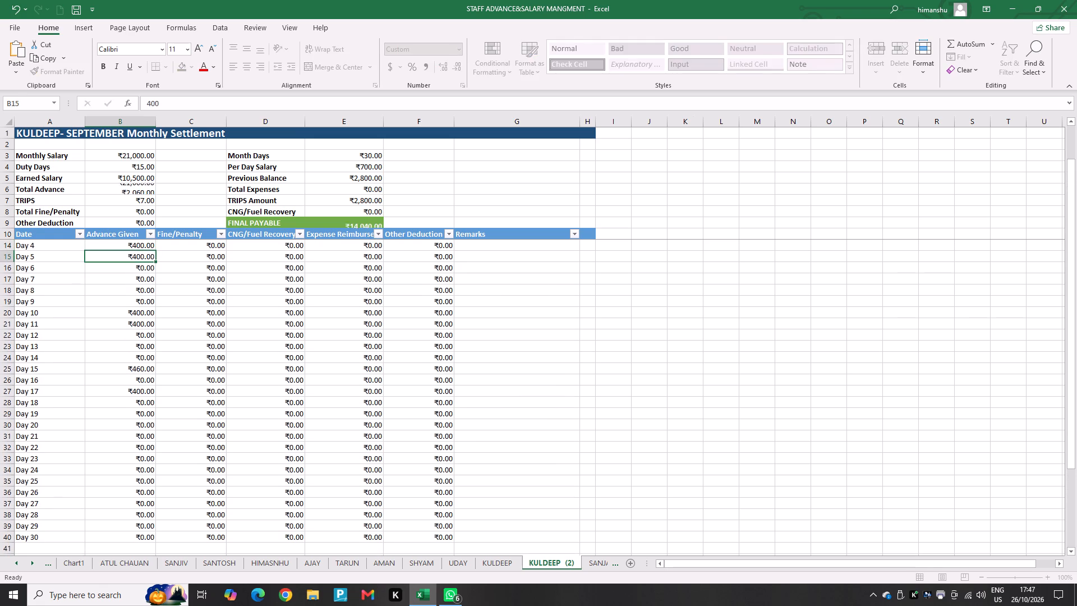
pyautogui.write('400')
pyautogui.press('Down')
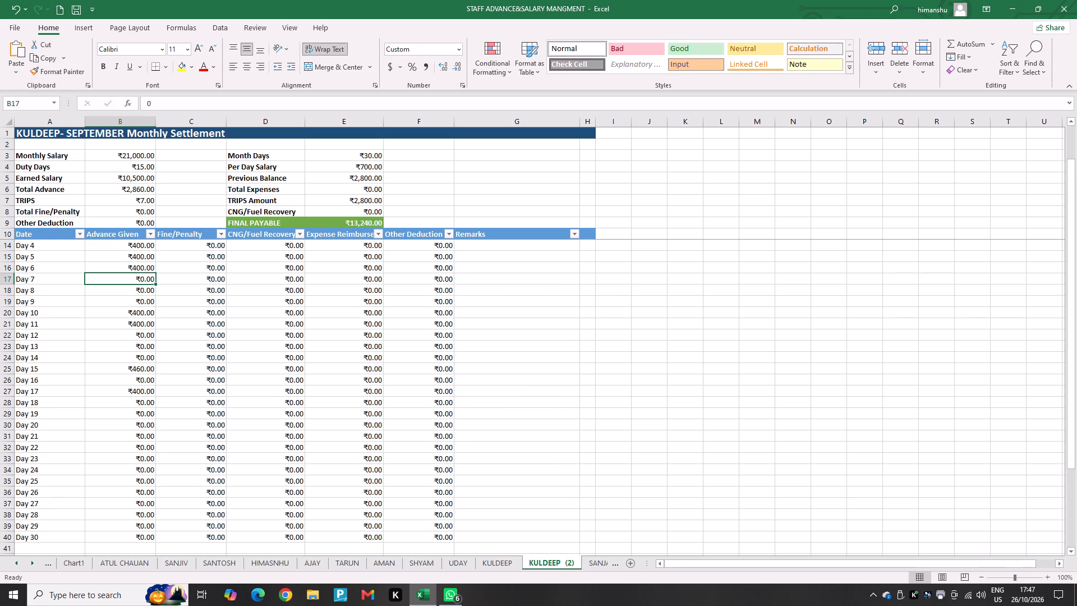
pyautogui.write('400')
# Set the Advance Given amount for Day 1 to 500.
pyautogui.press('Up')
pyautogui.press('Up')
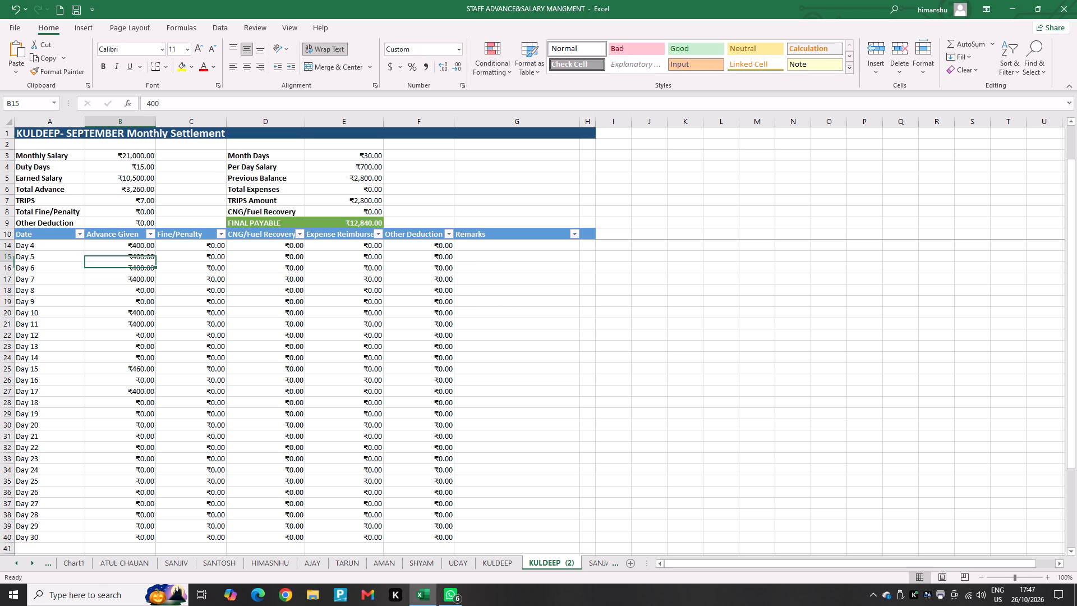
pyautogui.press('Up')
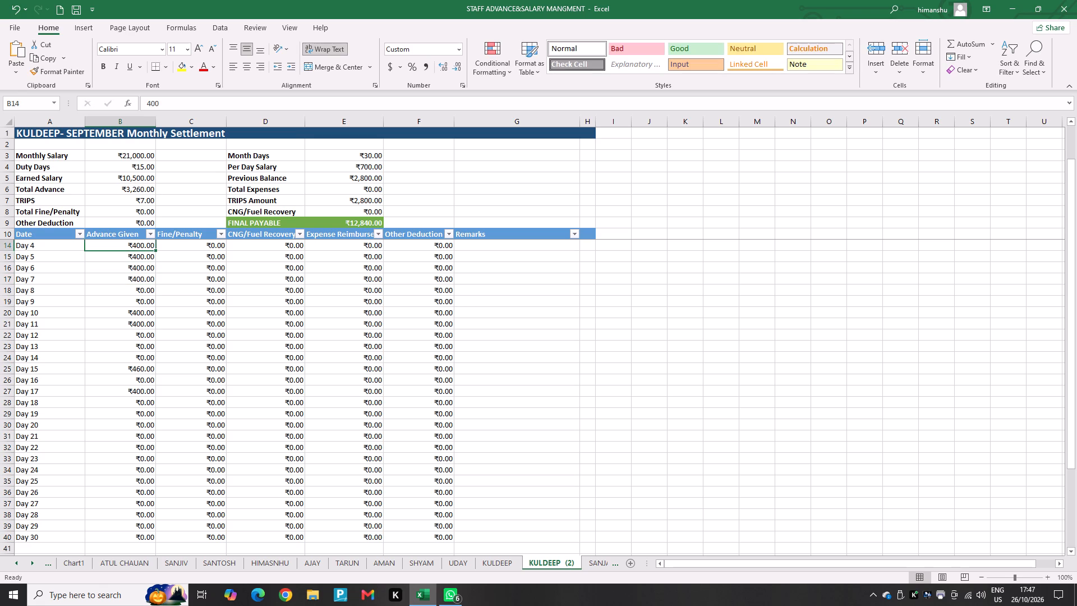
pyautogui.press('Up')
pyautogui.press('Up')
pyautogui.press('Up')
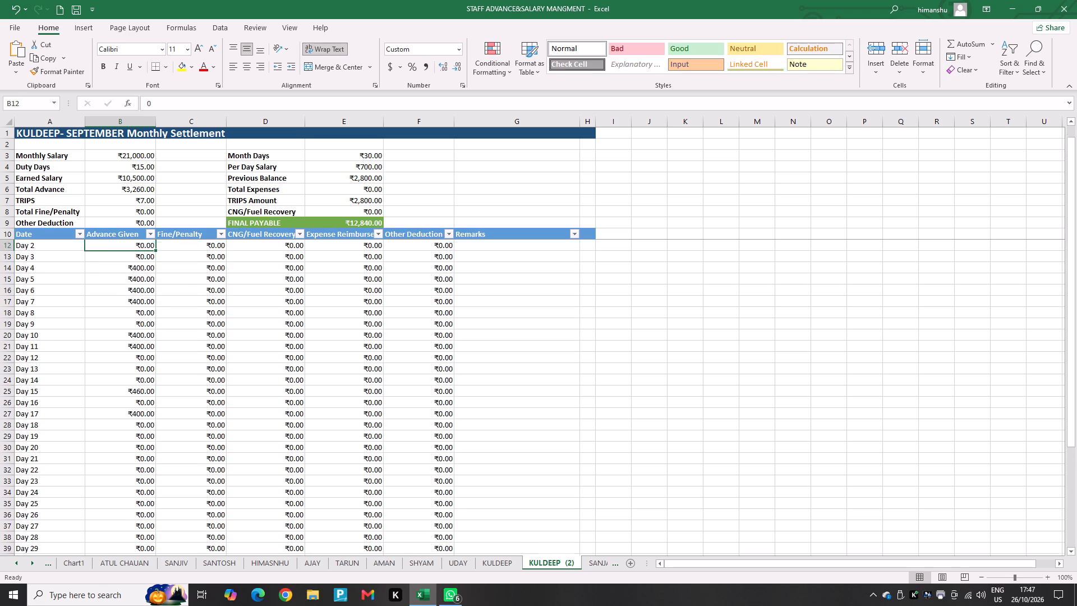
pyautogui.press('5')
pyautogui.write('00')
pyautogui.press('Return')
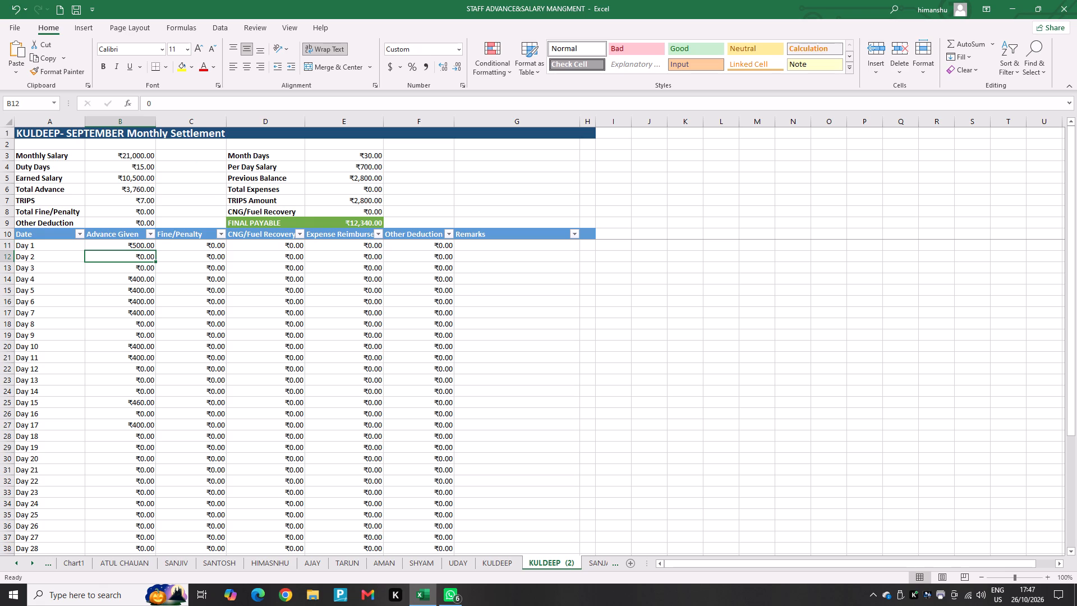
# Save the workbook with the updated advance entries.
pyautogui.hotkey('ctrl', 's')
pyautogui.hotkey('ctrl', 's')
pyautogui.hotkey('ctrl', 's')
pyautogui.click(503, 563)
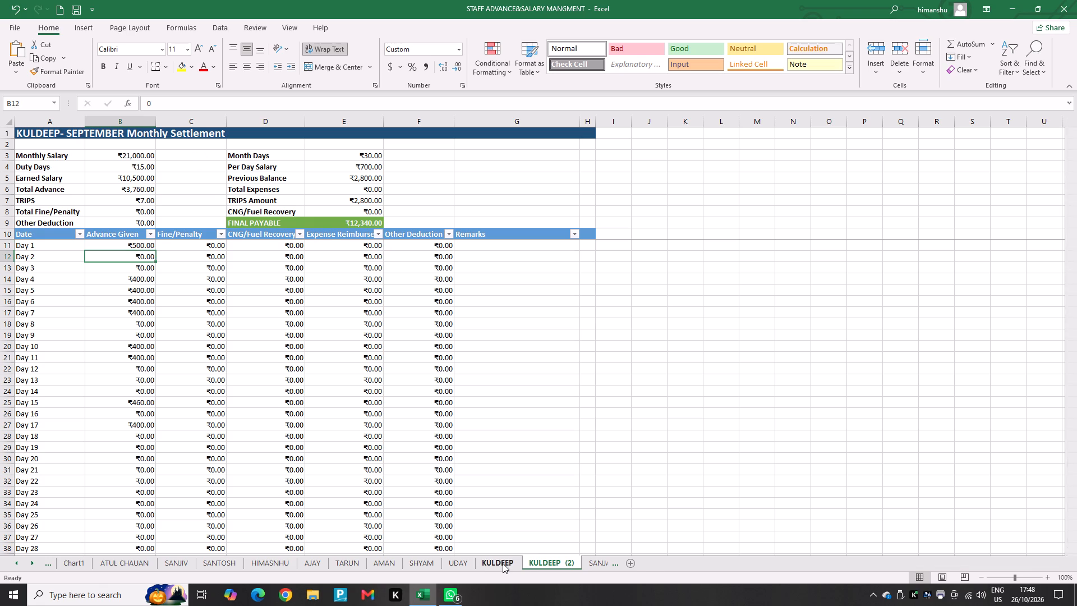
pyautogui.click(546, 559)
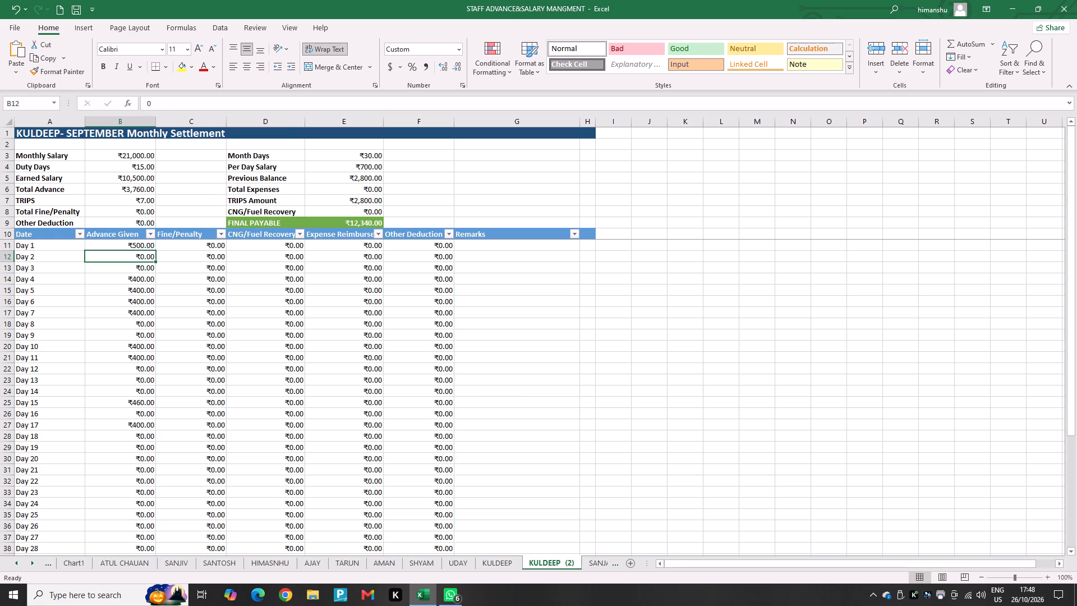
# Replace KULDEEP with SANJAY in the copied sheet's title so it reads "SANJAY- SEPTEMBER Monthly Settlement".
pyautogui.click(53, 131)
pyautogui.doubleClick(60, 134)
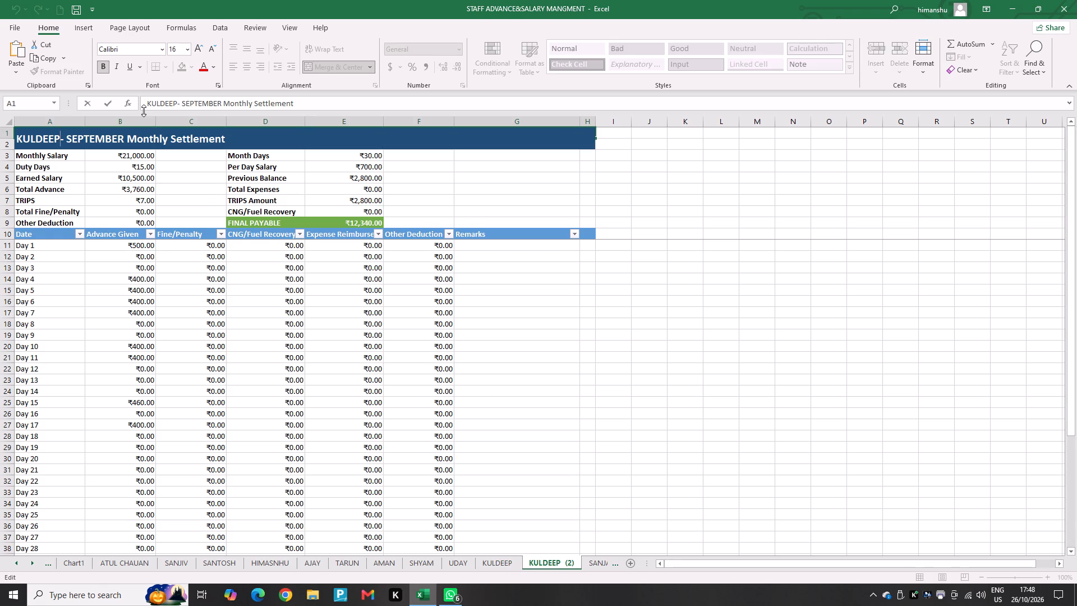
pyautogui.press('BackSpace')
pyautogui.press('BackSpace')
pyautogui.press('BackSpace')
pyautogui.press('BackSpace')
pyautogui.press('BackSpace')
pyautogui.press('BackSpace')
pyautogui.press('BackSpace')
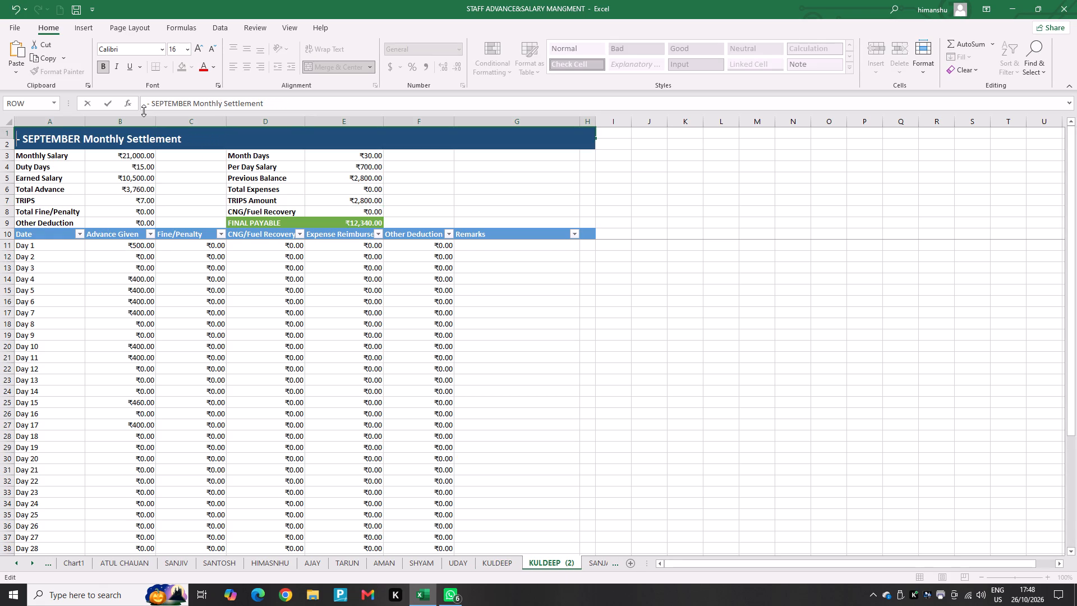
pyautogui.write('SAN')
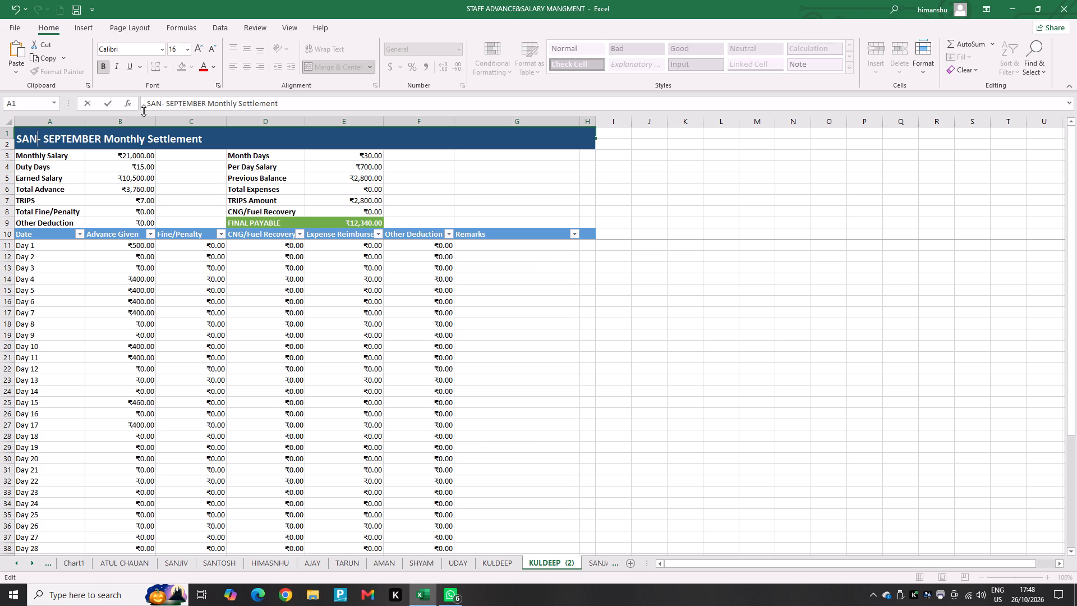
pyautogui.write('JAY')
pyautogui.press('Return')
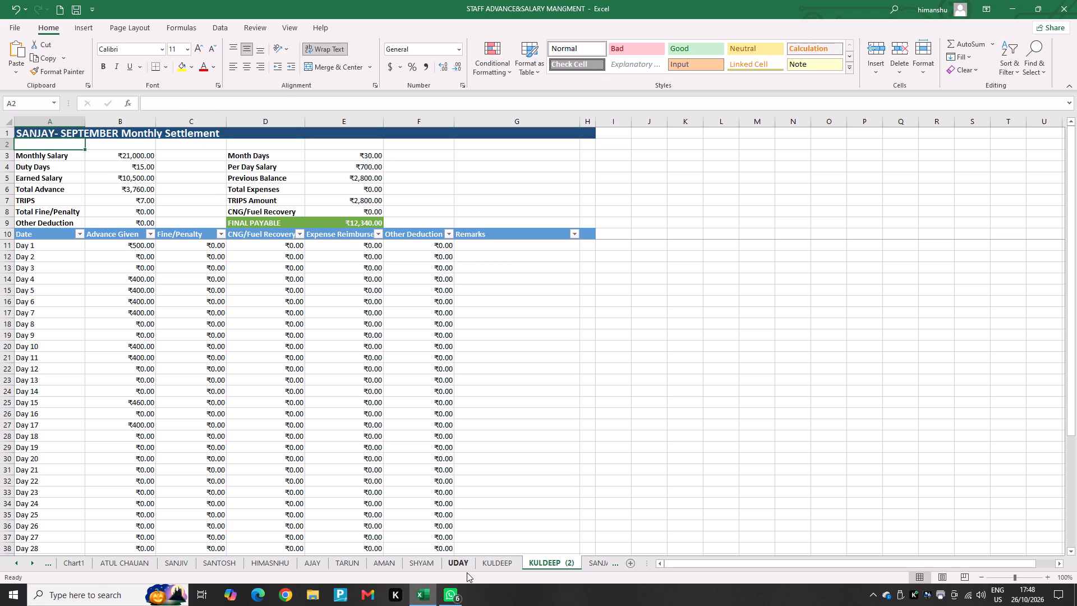
# Rename the copied sheet KULDEEP (2) as SANJAY1, after trying the name SANJAY.
pyautogui.rightClick(553, 561)
pyautogui.rightClick(553, 561)
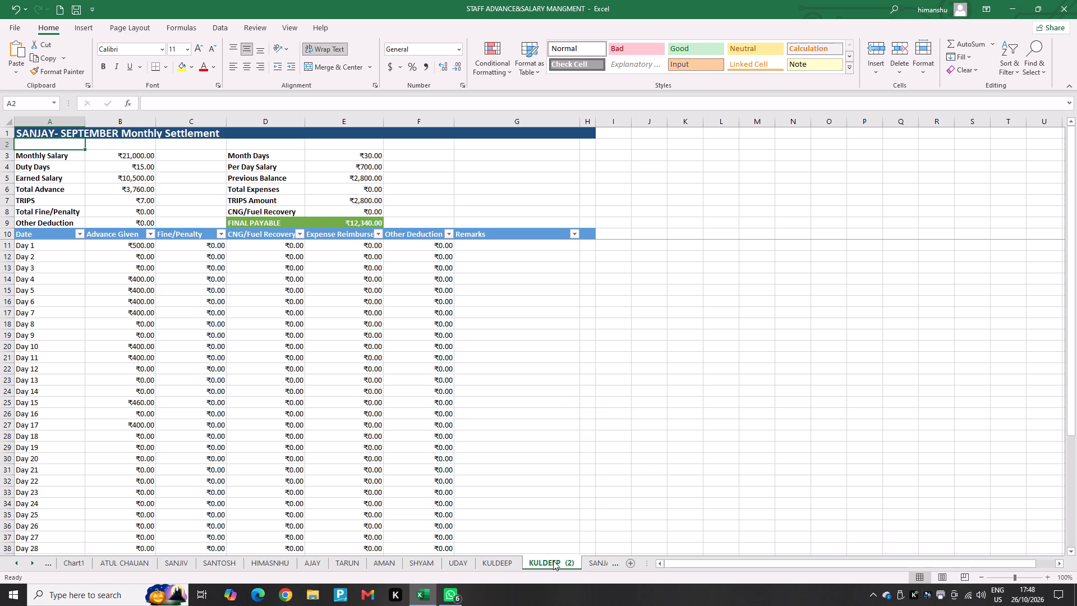
pyautogui.rightClick(553, 561)
pyautogui.click(589, 440)
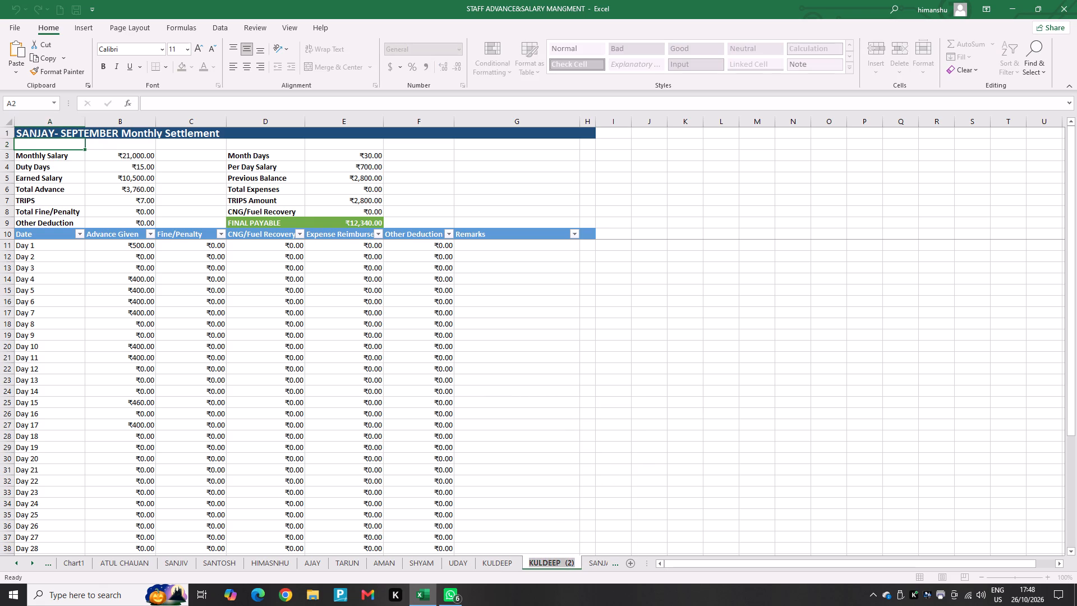
pyautogui.press('BackSpace')
pyautogui.write('SA')
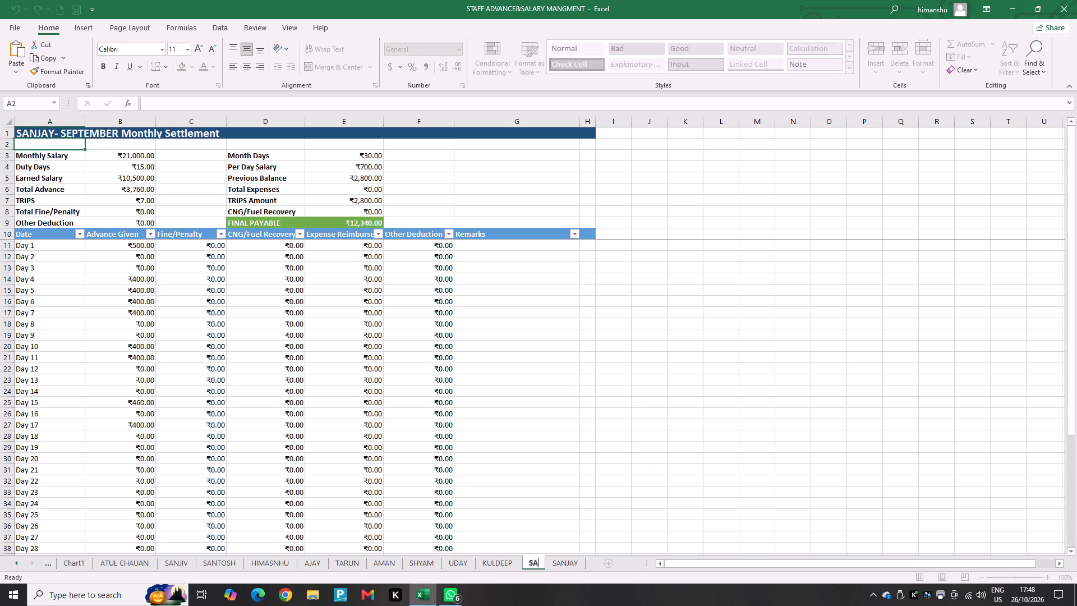
pyautogui.press('n')
pyautogui.write('JAY')
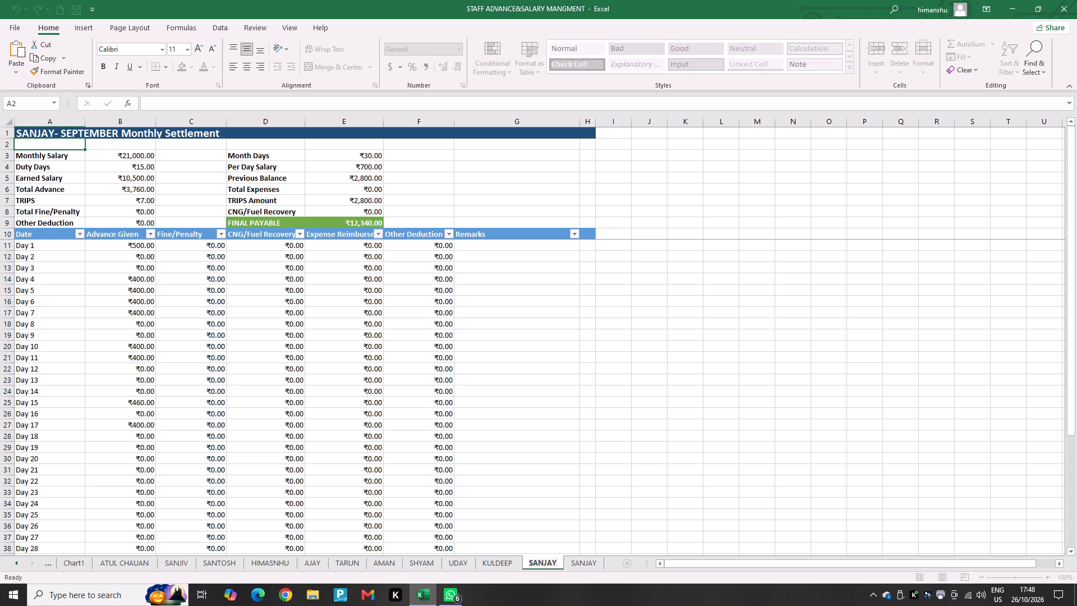
pyautogui.press('Return')
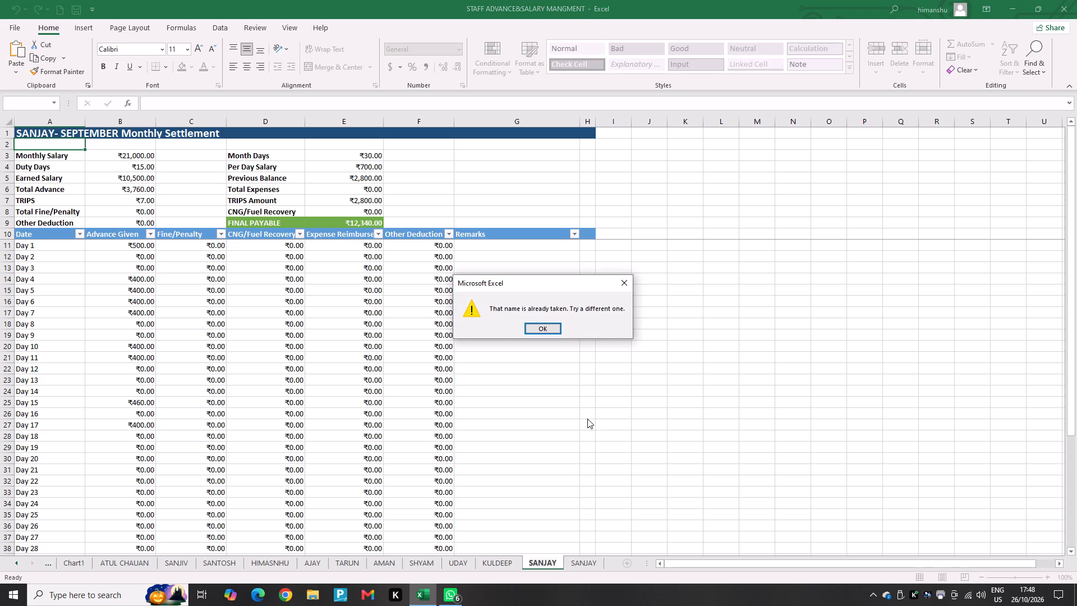
pyautogui.click(625, 284)
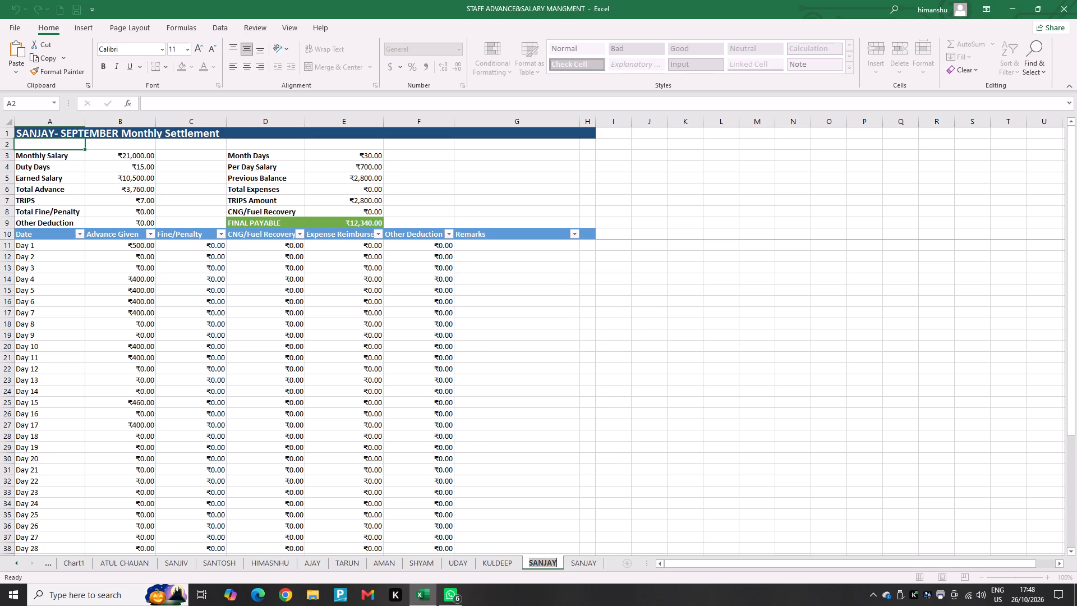
pyautogui.press('Right')
pyautogui.press('1')
pyautogui.press('Return')
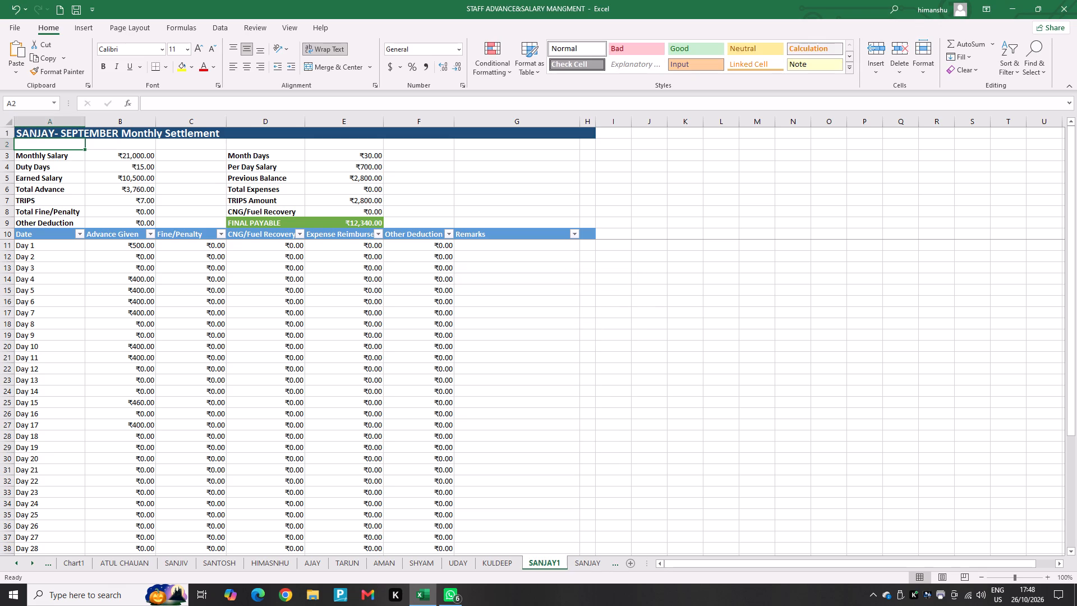
# Delete the old SANJAY sheet whose FINAL PAYABLE shows #VALUE!.
pyautogui.click(592, 564)
pyautogui.rightClick(562, 558)
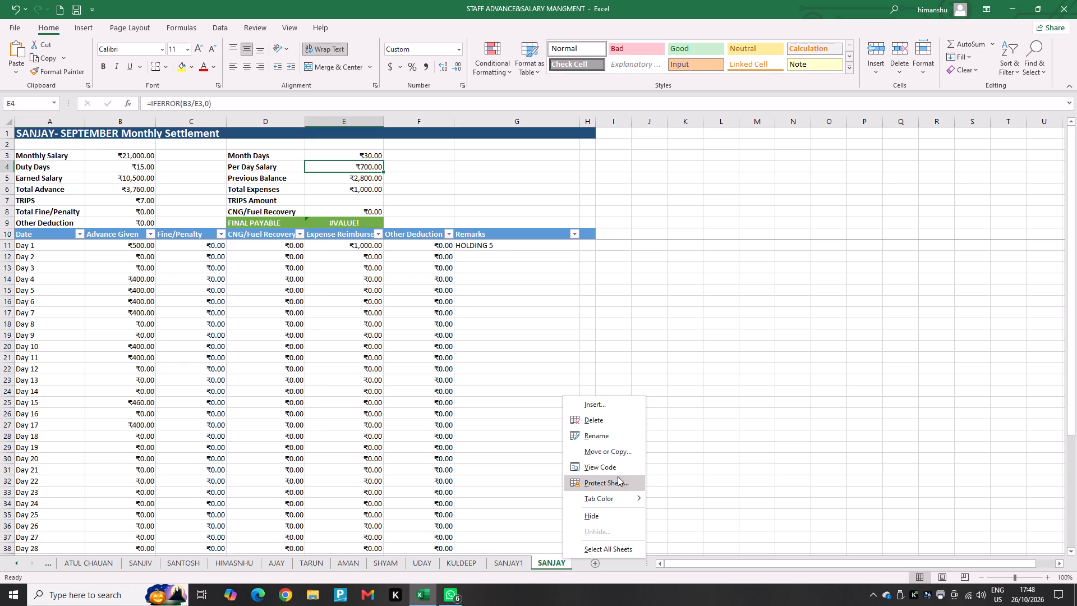
pyautogui.click(618, 423)
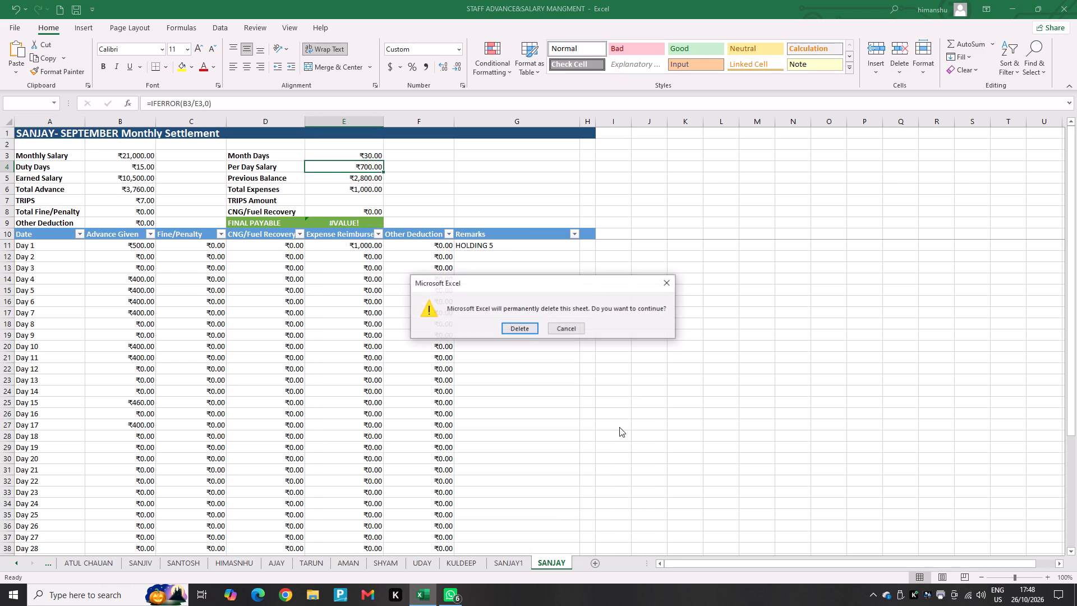
pyautogui.click(519, 332)
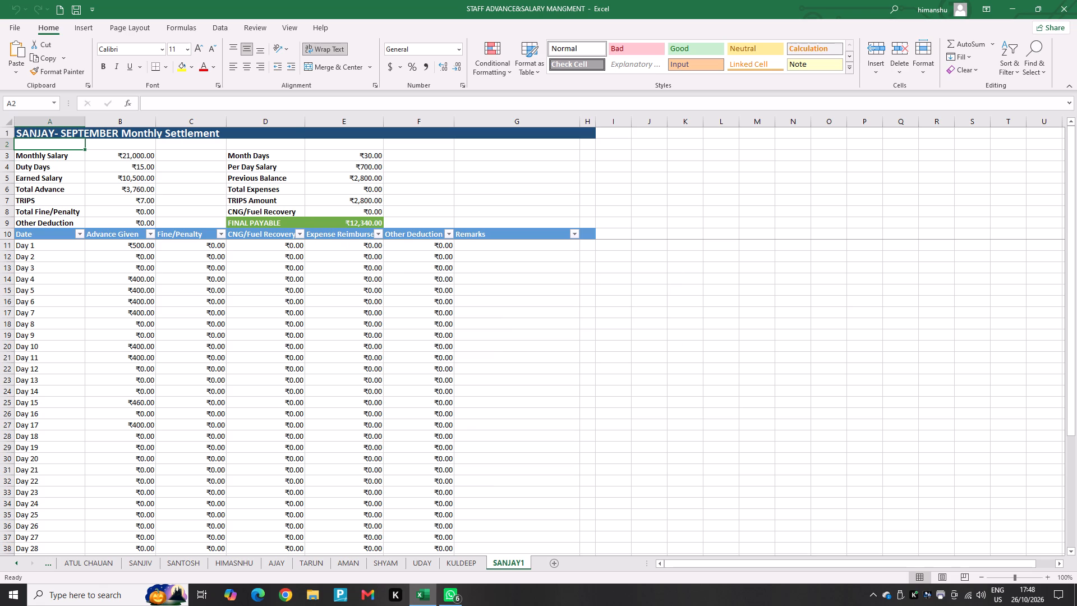
# Rename the SANJAY1 sheet as SANJAY and keep it as the active sheet.
pyautogui.doubleClick(516, 559)
pyautogui.click(527, 557)
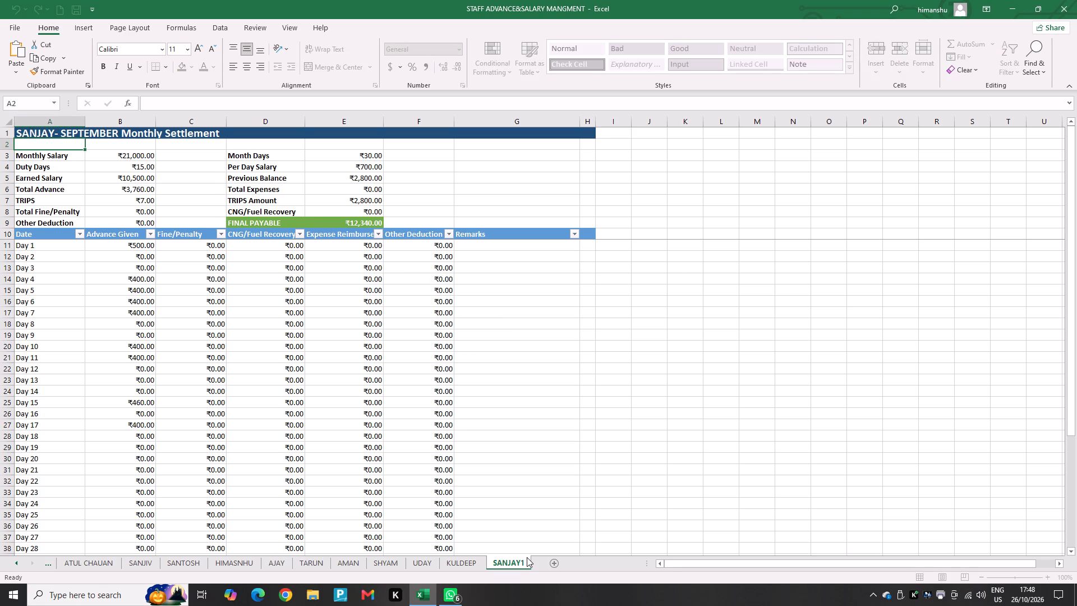
pyautogui.doubleClick(523, 560)
pyautogui.click(523, 560)
pyautogui.press('BackSpace')
pyautogui.press('Return')
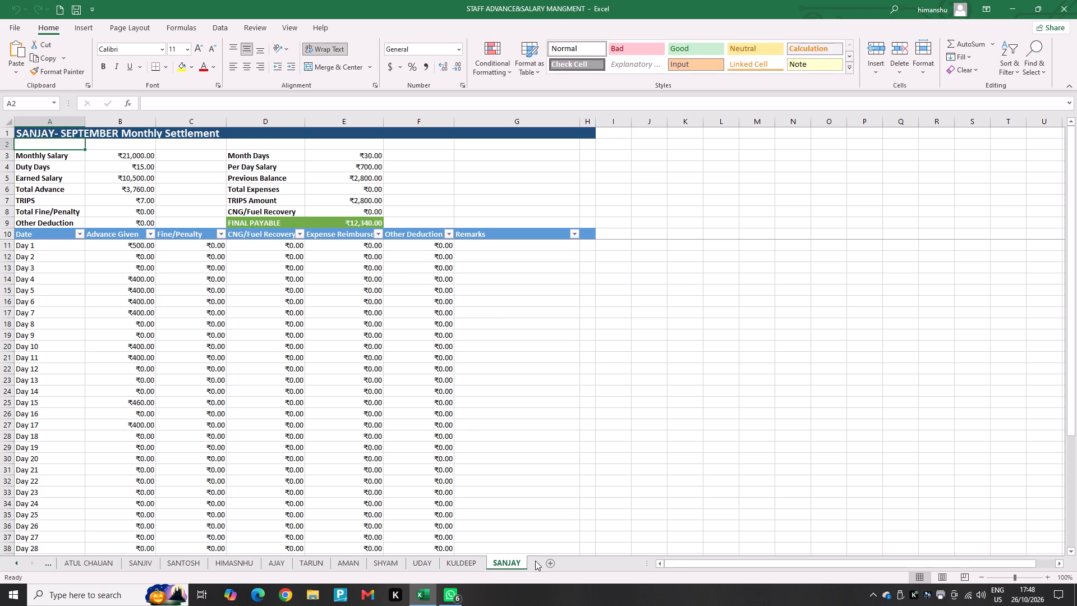
pyautogui.click(480, 562)
pyautogui.click(510, 563)
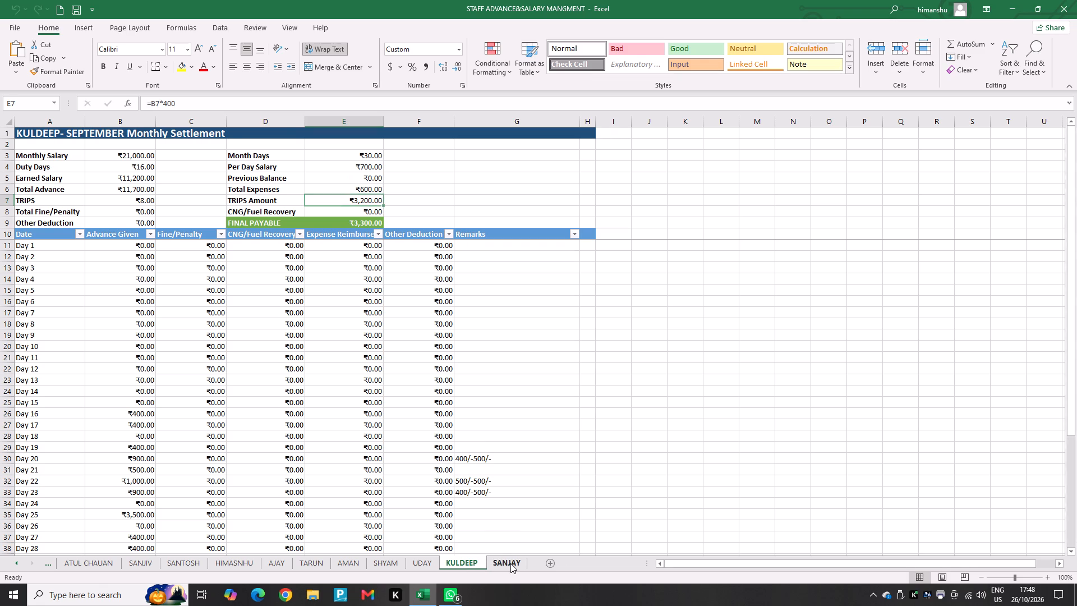
# Enter an Expense Reimbursement amount of 1000 for Day 2 on the SANJAY sheet.
pyautogui.click(368, 253)
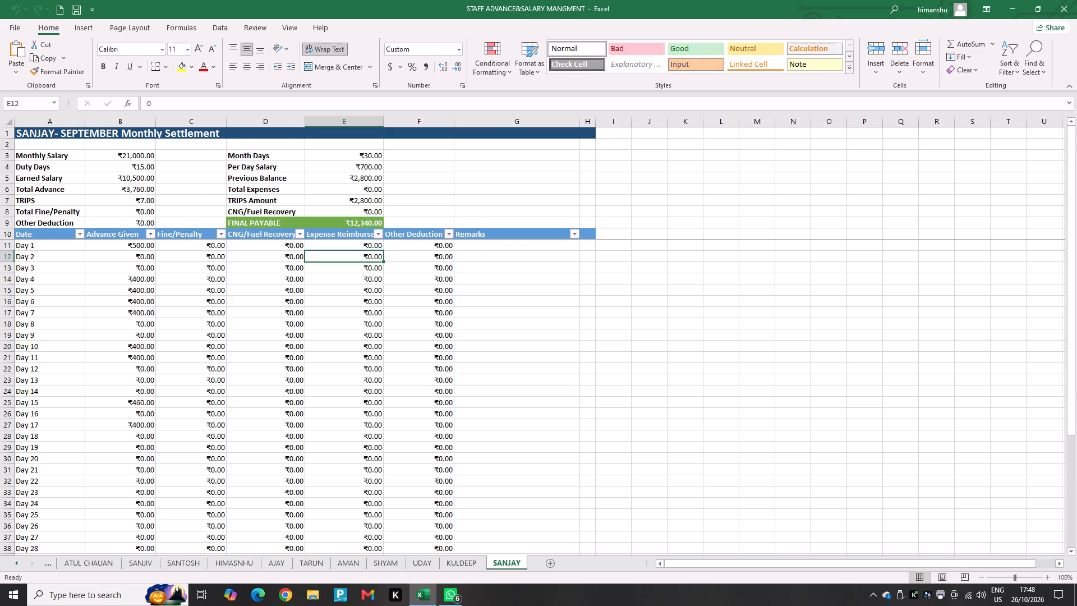
pyautogui.scroll(5, 370, 255)
pyautogui.scroll(-6, 370, 255)
pyautogui.scroll(4, 370, 255)
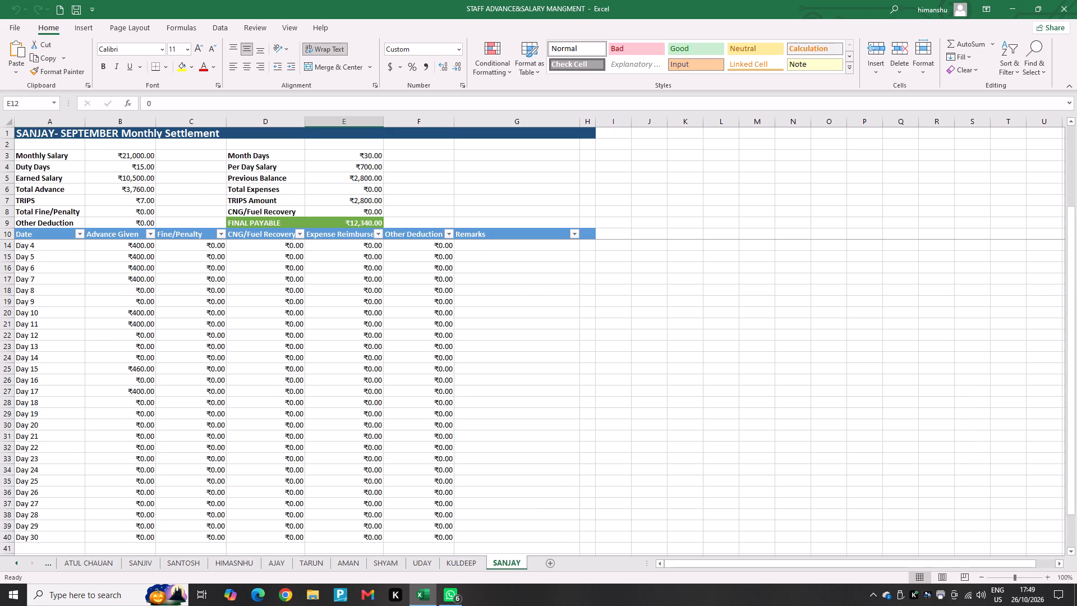
pyautogui.scroll(4, 370, 255)
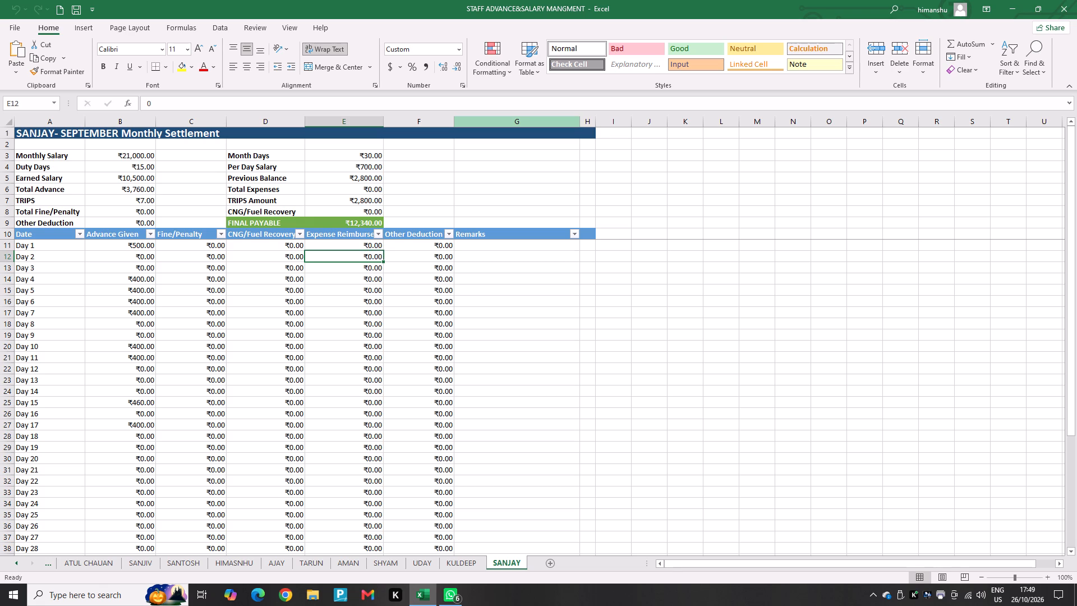
pyautogui.write('1000')
pyautogui.press('Return')
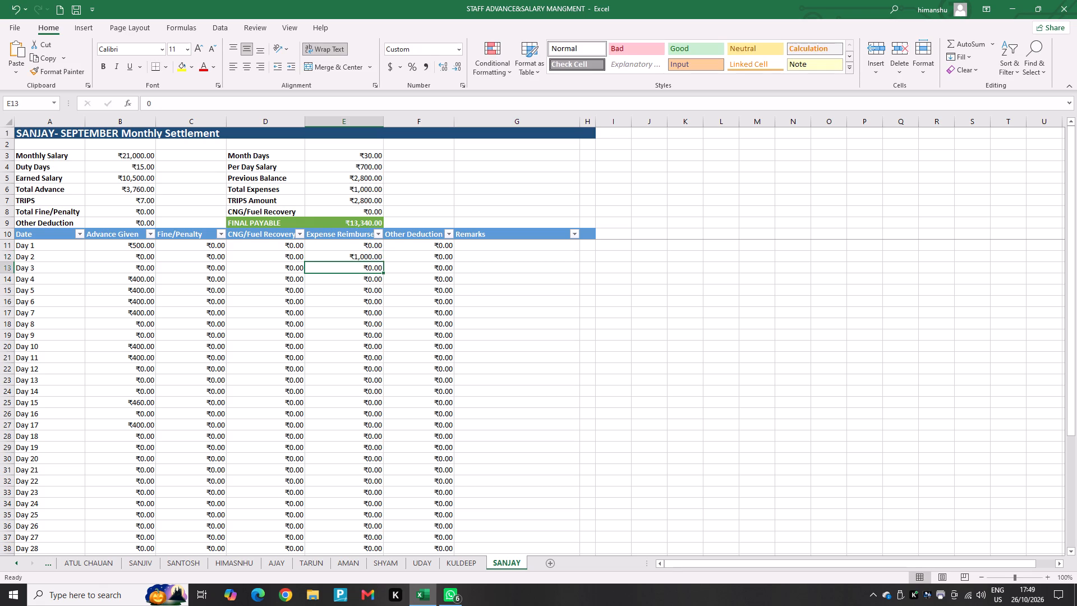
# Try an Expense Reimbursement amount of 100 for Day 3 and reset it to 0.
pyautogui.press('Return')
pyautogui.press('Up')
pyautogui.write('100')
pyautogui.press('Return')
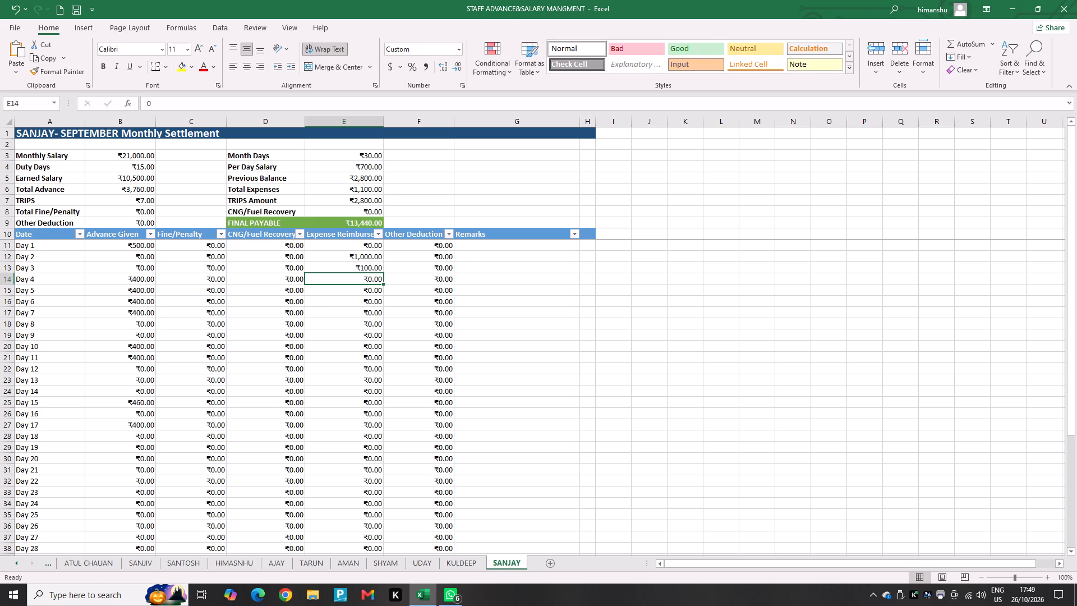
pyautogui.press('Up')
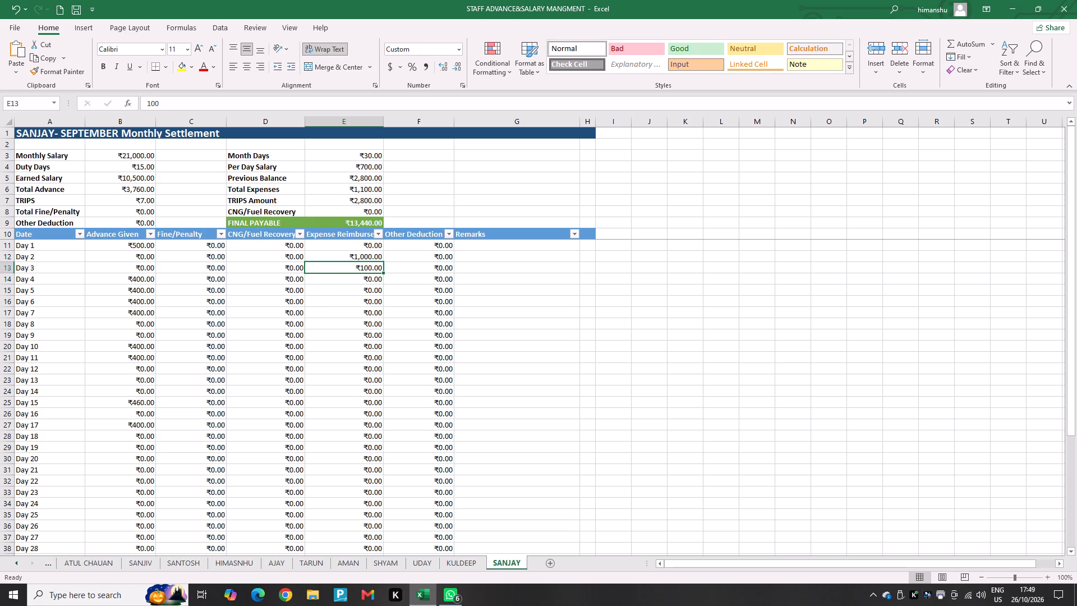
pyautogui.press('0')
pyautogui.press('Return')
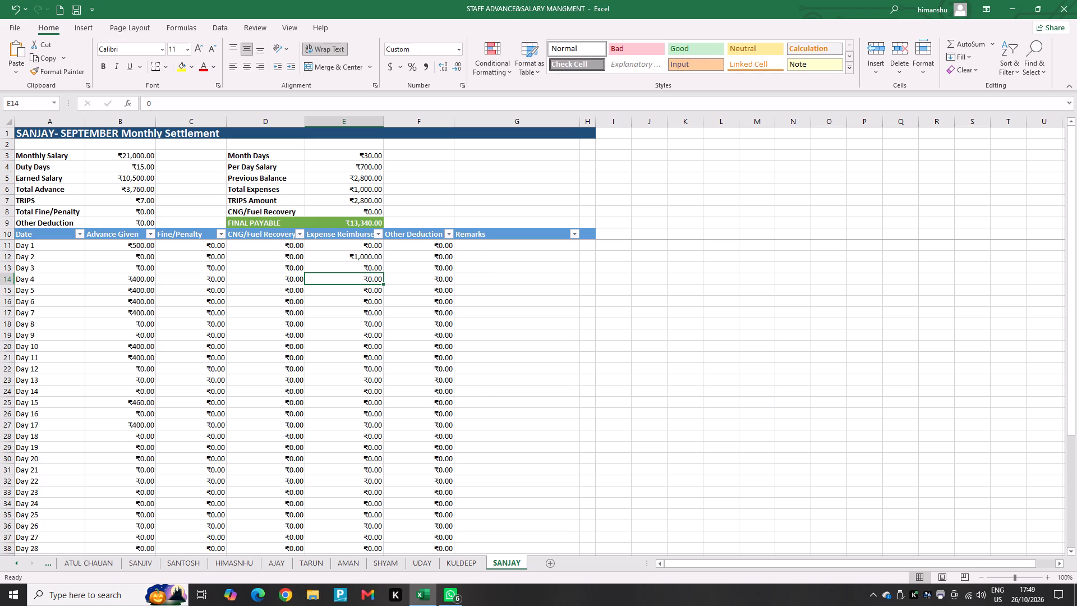
# Save the workbook with SANJAY's finished settlement and close it.
pyautogui.hotkey('ctrl', 's')
pyautogui.hotkey('ctrl', 's')
pyautogui.hotkey('ctrl', 's')
pyautogui.hotkey('ctrl', 's')
pyautogui.click(1071, 0)
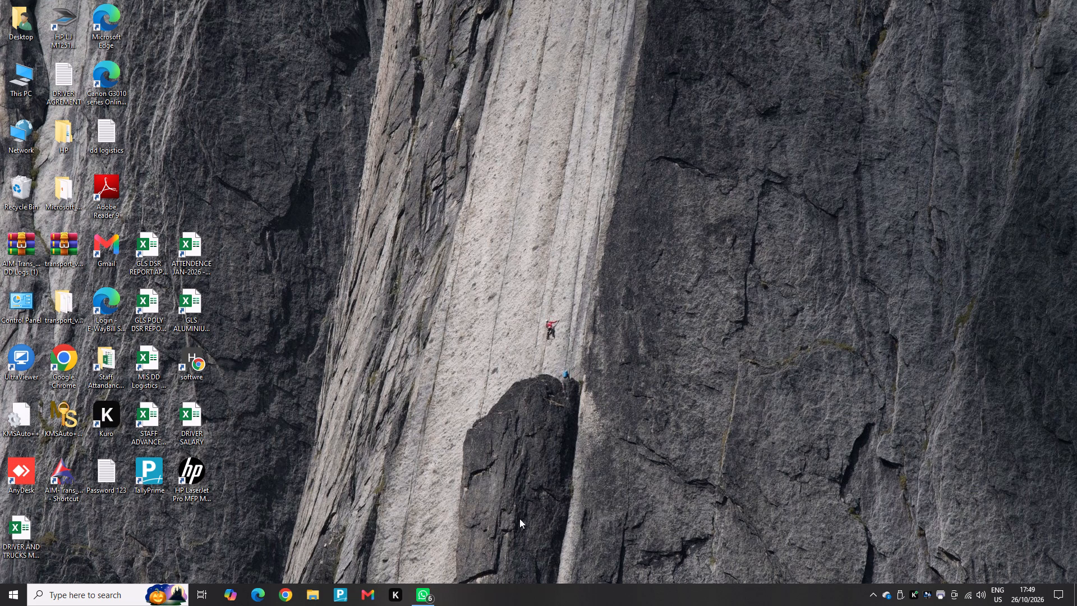